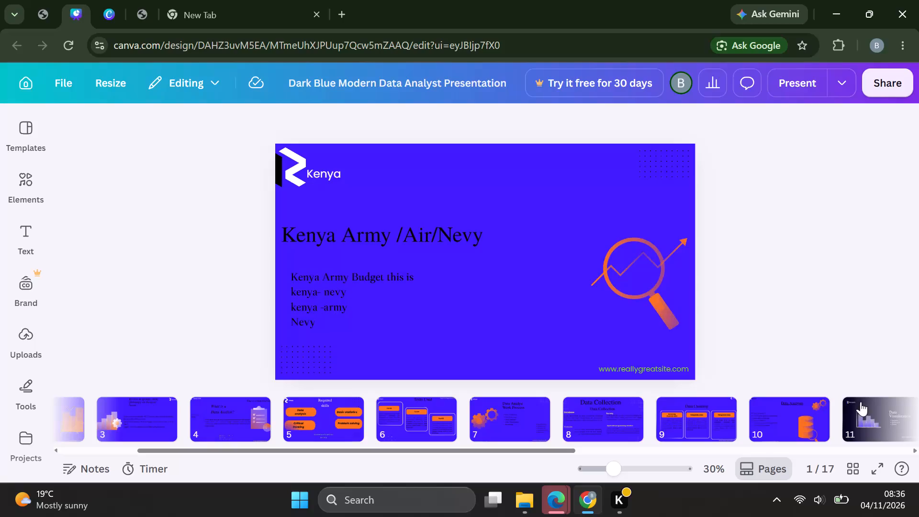
On page 11, move the bar chart graphic across to the slide's left edge, working at 50% zoom.
left_click(874, 414)
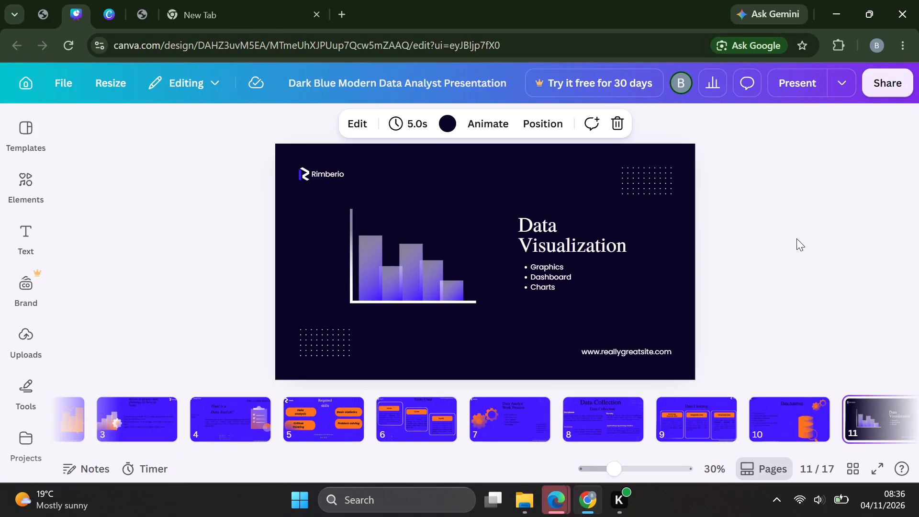
scroll(796, 238, "left", 2)
scroll(692, 431, "left", 6)
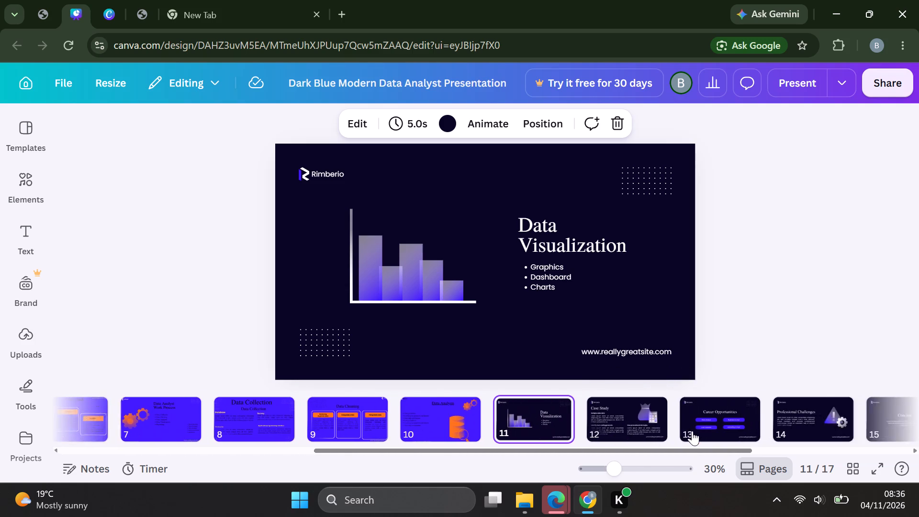
scroll(692, 431, "left", 2)
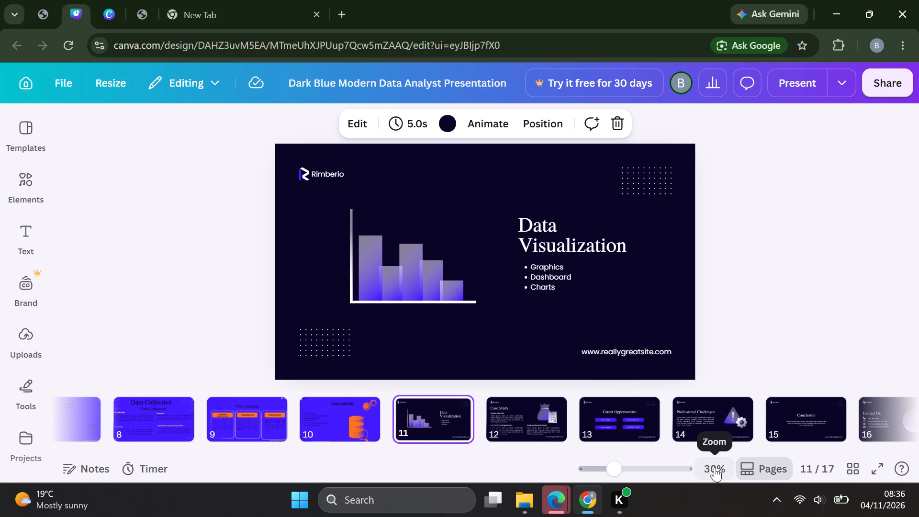
left_click(715, 467)
left_click(728, 309)
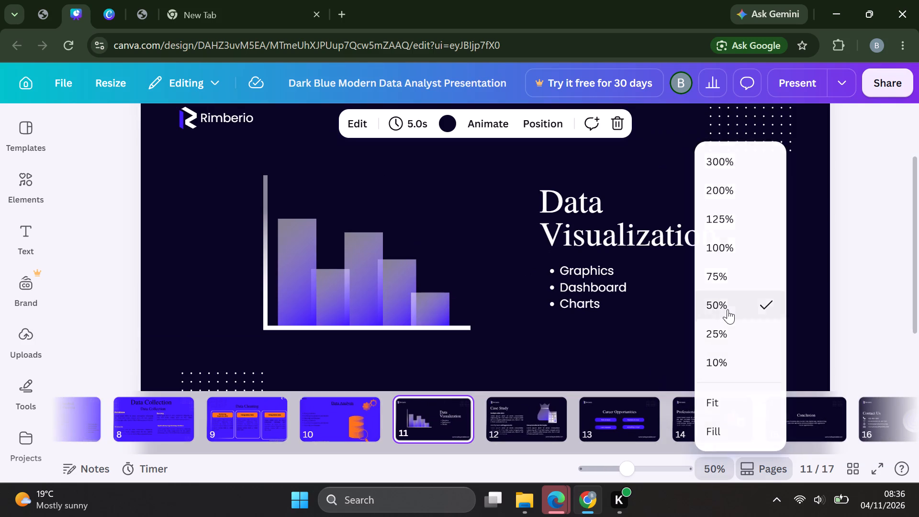
left_click(367, 220)
left_click_drag(367, 220, 295, 213)
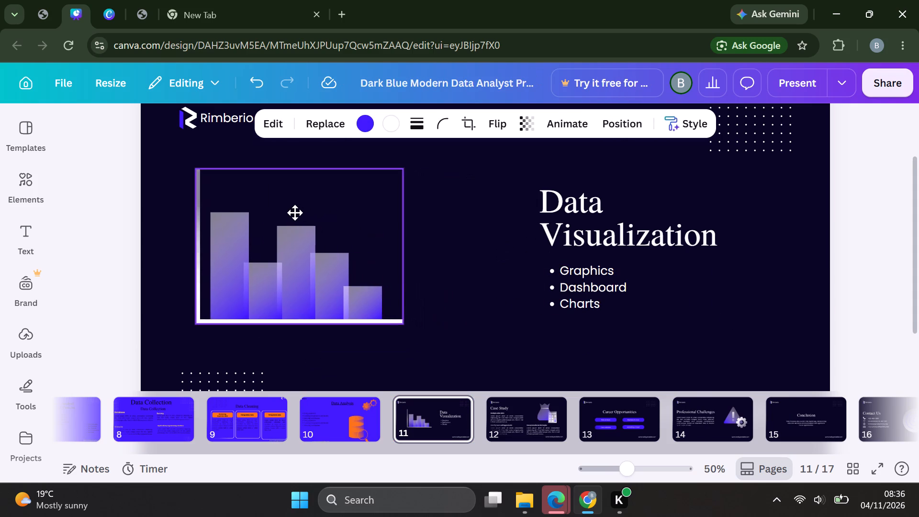
left_click_drag(295, 213, 266, 207)
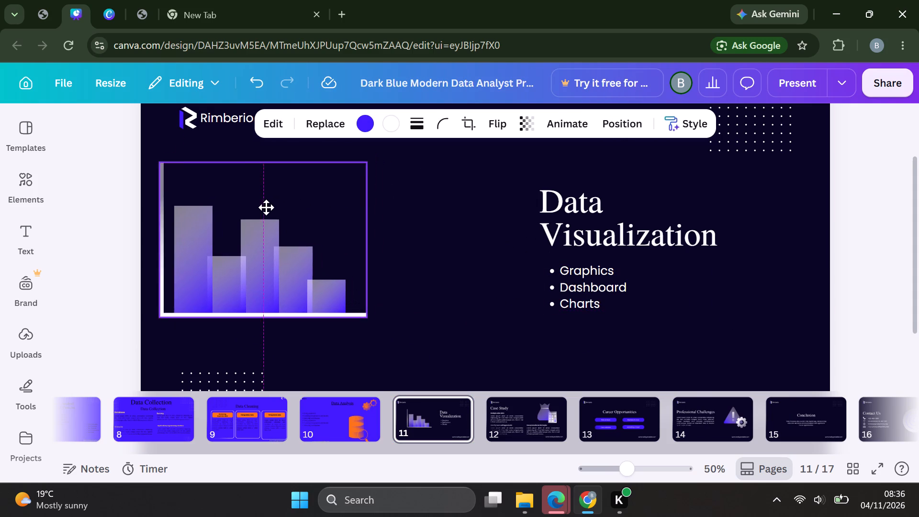
left_click_drag(266, 207, 260, 220)
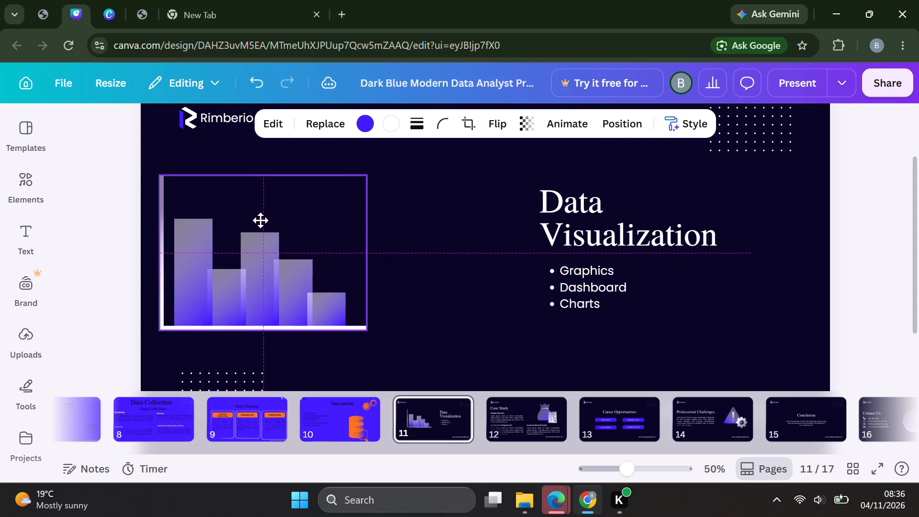
left_click_drag(260, 220, 253, 218)
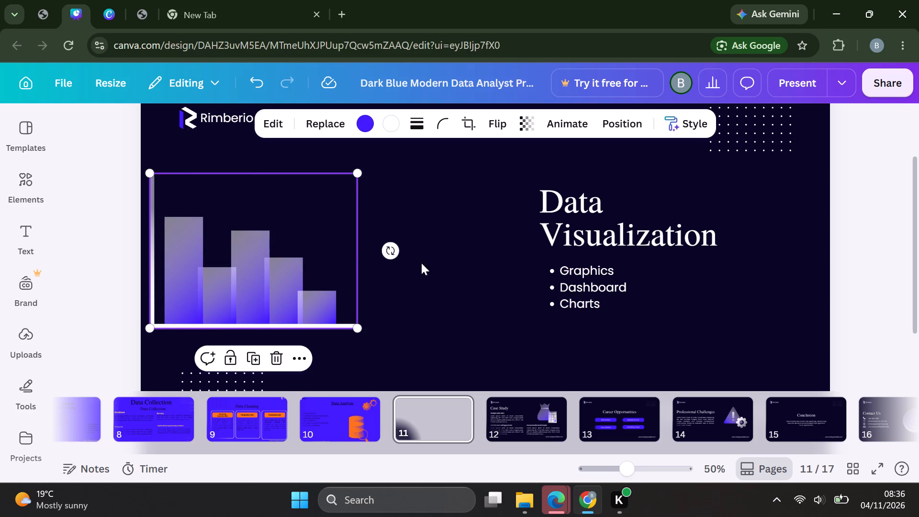
left_click(461, 268)
Move the logo mark and the "Rimberio" text into the upper-left corner of the Data Visualization slide.
scroll(461, 268, "up", 1)
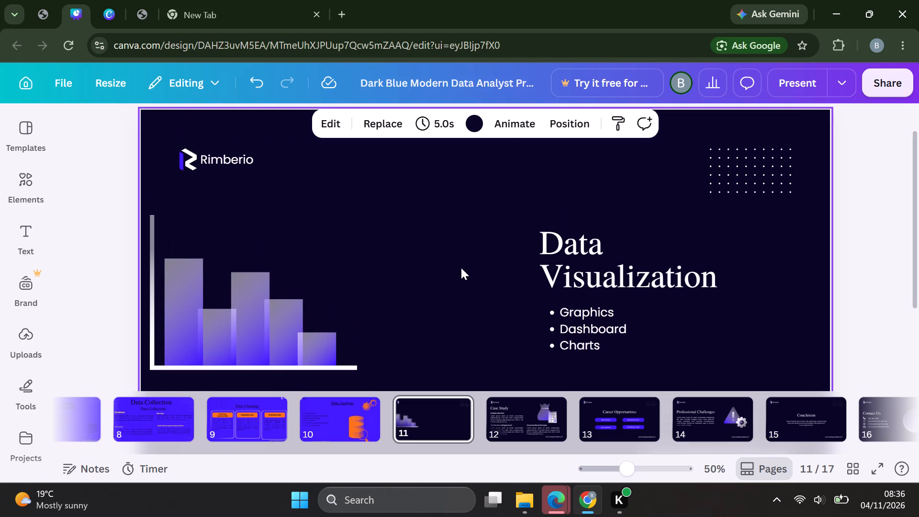
scroll(461, 268, "up", 1)
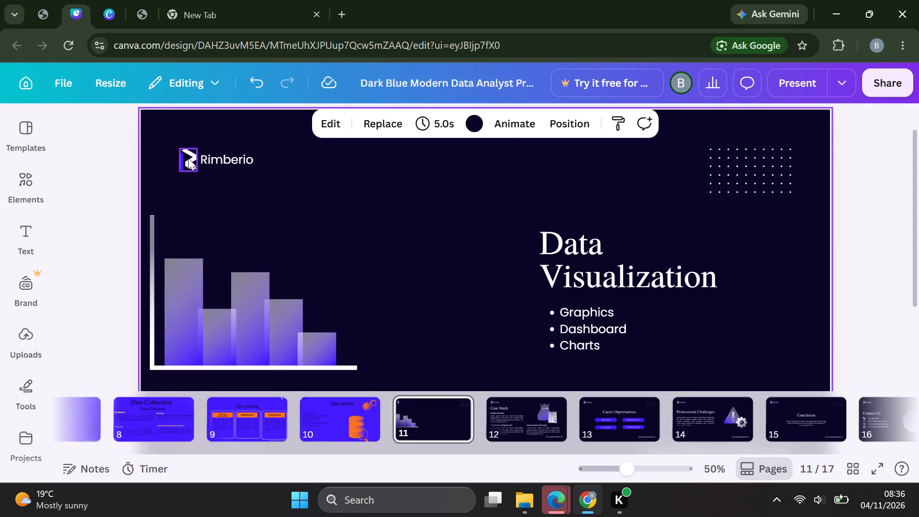
left_click_drag(184, 159, 156, 136)
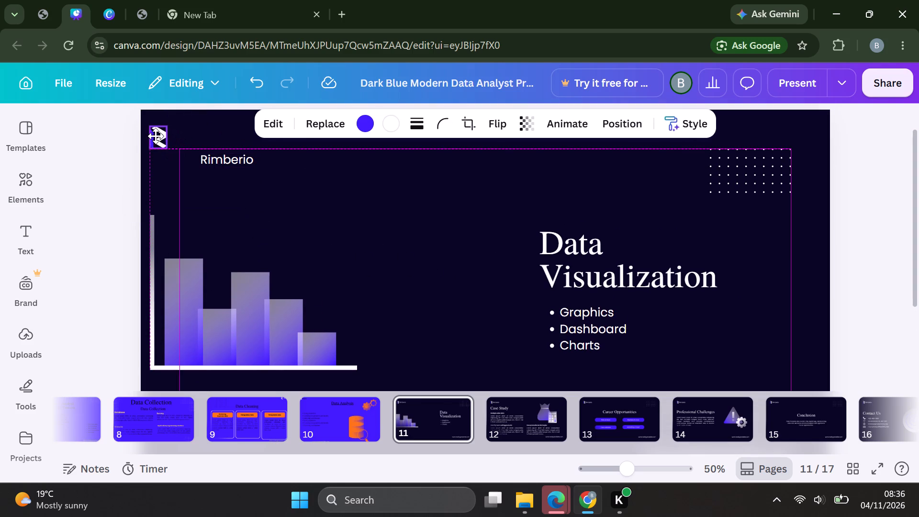
left_click_drag(156, 136, 154, 130)
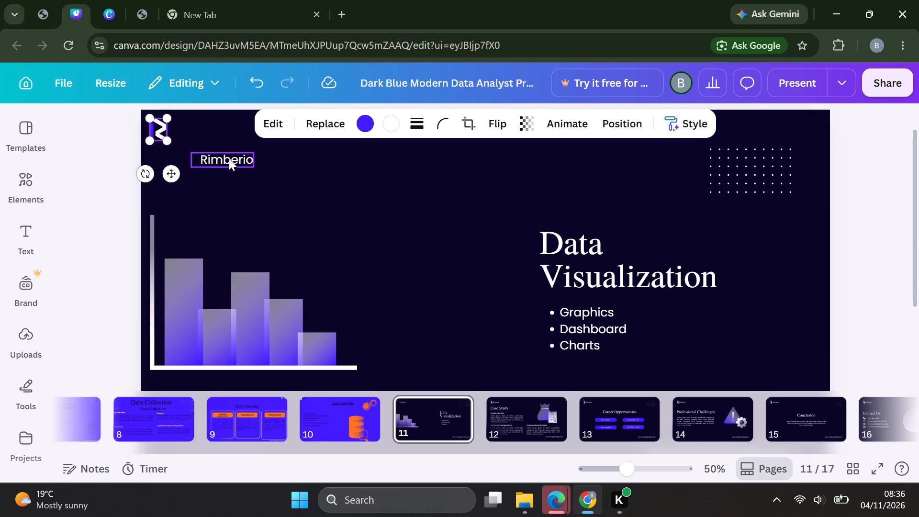
left_click_drag(229, 158, 197, 135)
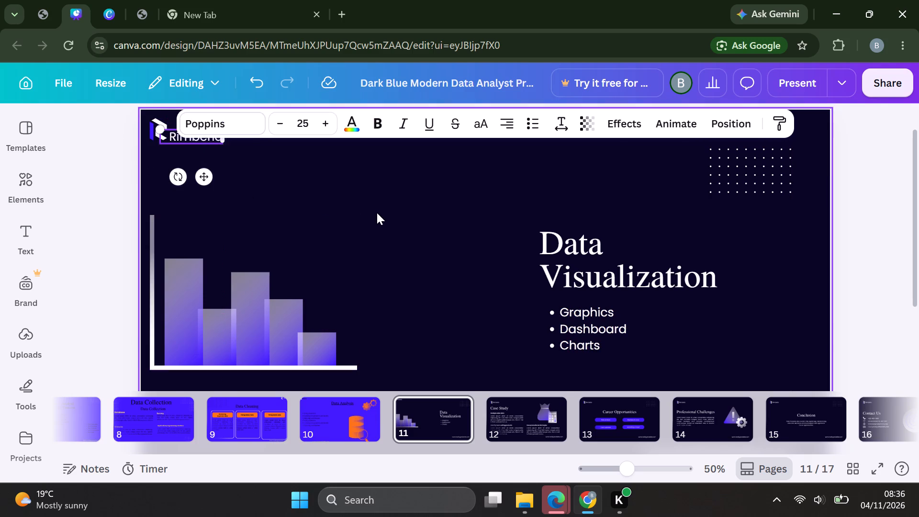
Replace the logo text "Rimberio" on page 11 with "Kenya".
scroll(377, 213, "up", 1)
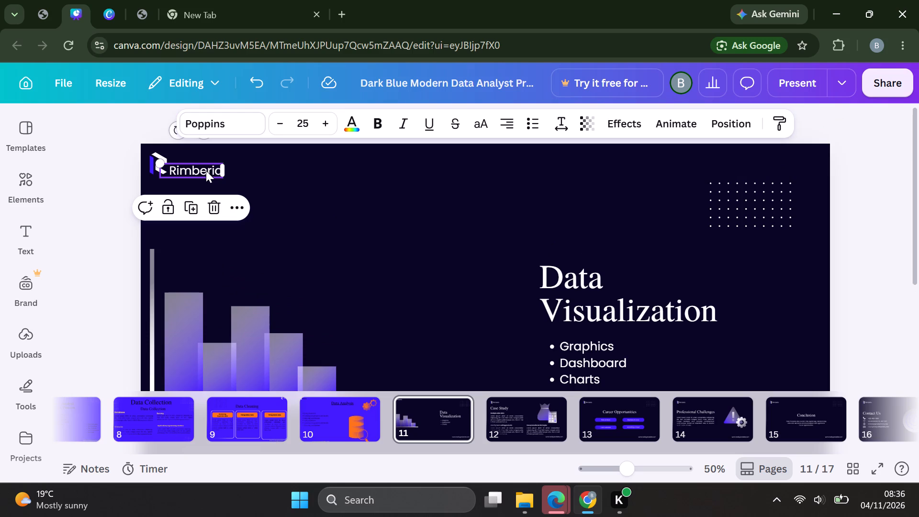
left_click(206, 170)
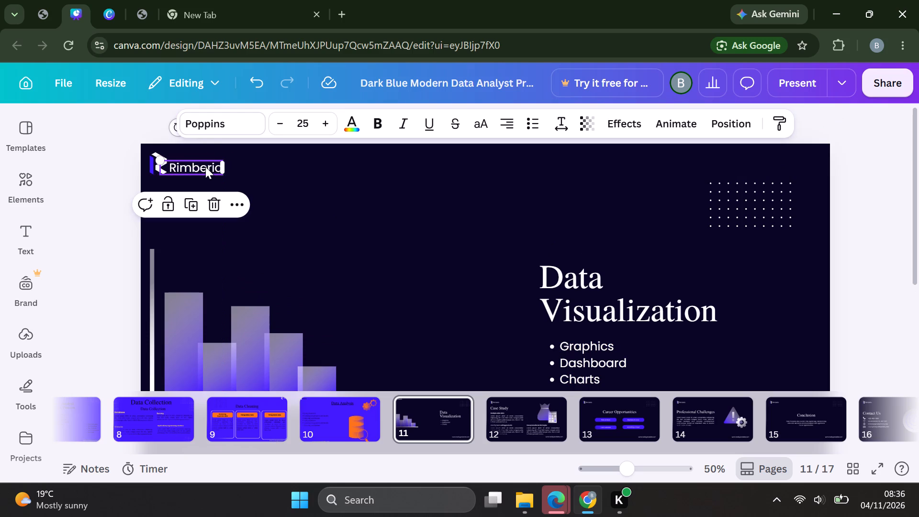
left_click(201, 164)
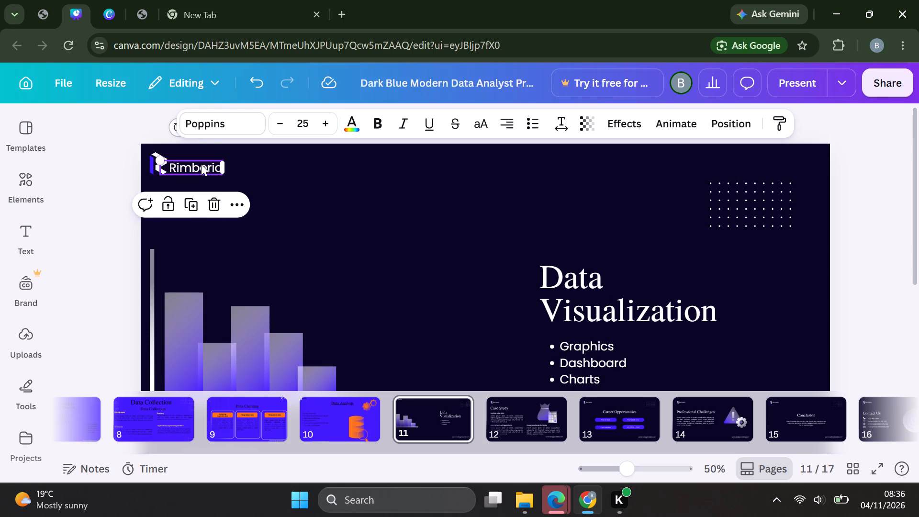
left_click(201, 164)
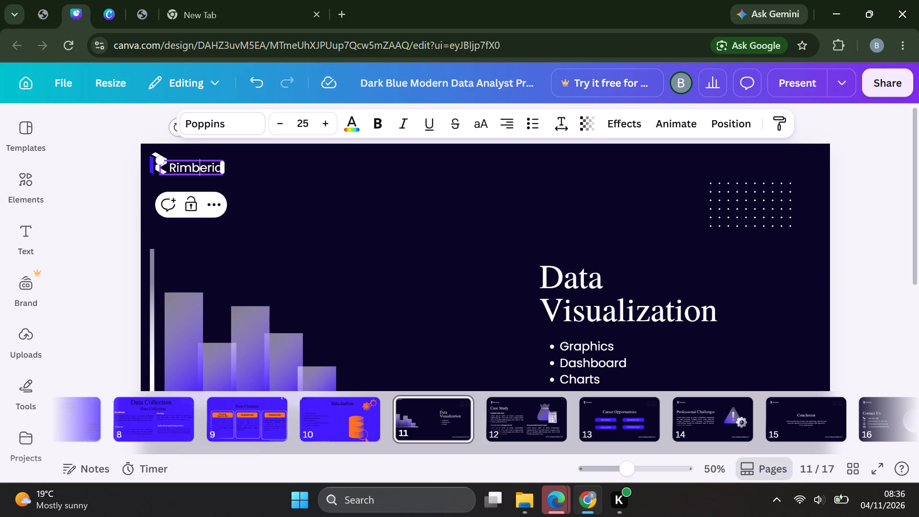
key("BackSpace")
key("BackSpace")
key("BackSpace")
key("BackSpace")
key("BackSpace")
key("BackSpace")
key("BackSpace")
key("BackSpace")
key("BackSpace")
key("Right")
key("Right")
key("Right")
key("Right")
key("BackSpace")
key("BackSpace")
key("BackSpace")
key("BackSpace")
key("BackSpace")
type("Kenya")
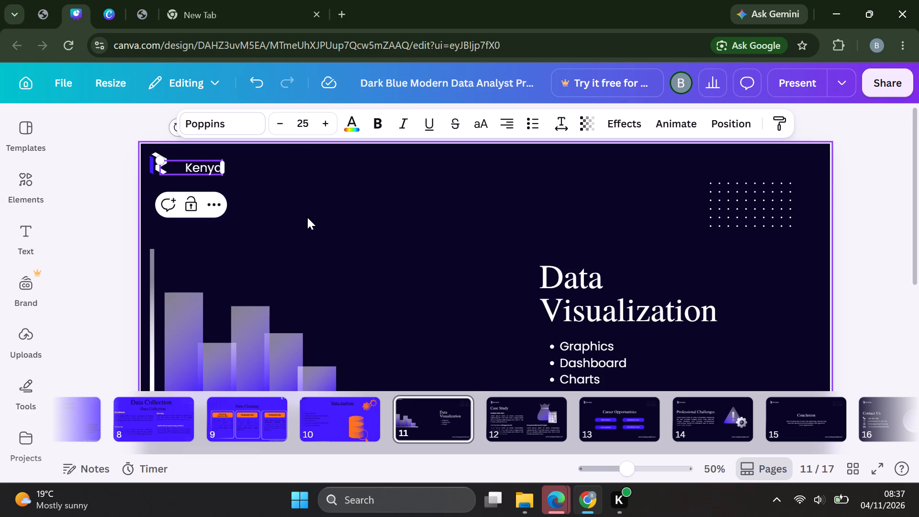
left_click(307, 217)
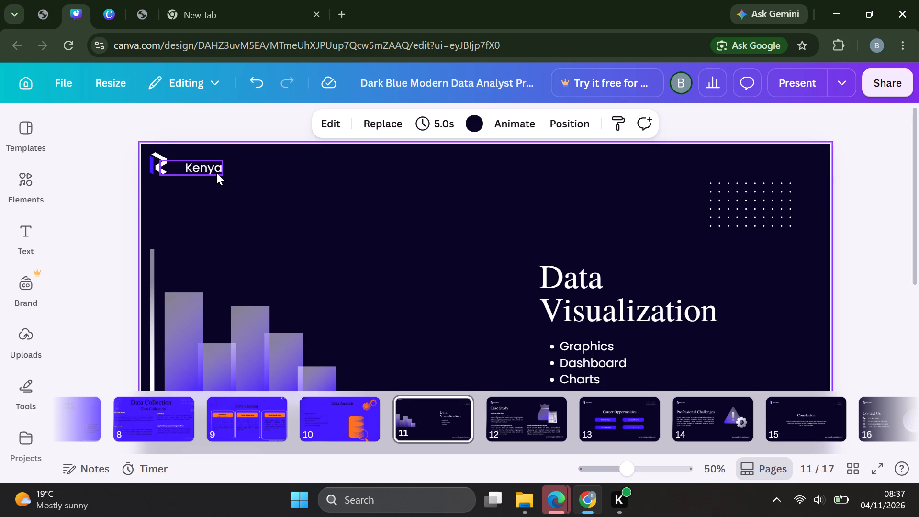
Move the "Kenya" text so it sits directly beside the logo mark.
left_click_drag(216, 173, 202, 170)
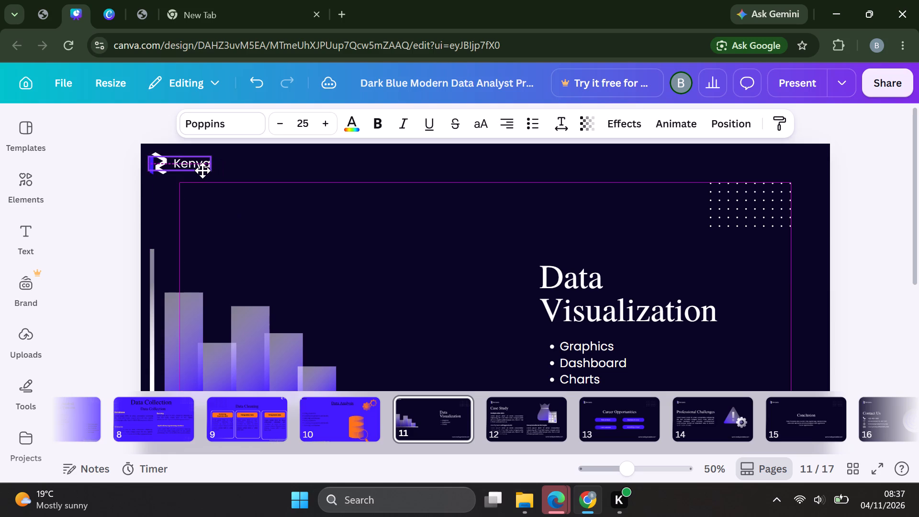
left_click_drag(202, 170, 200, 170)
left_click(337, 233)
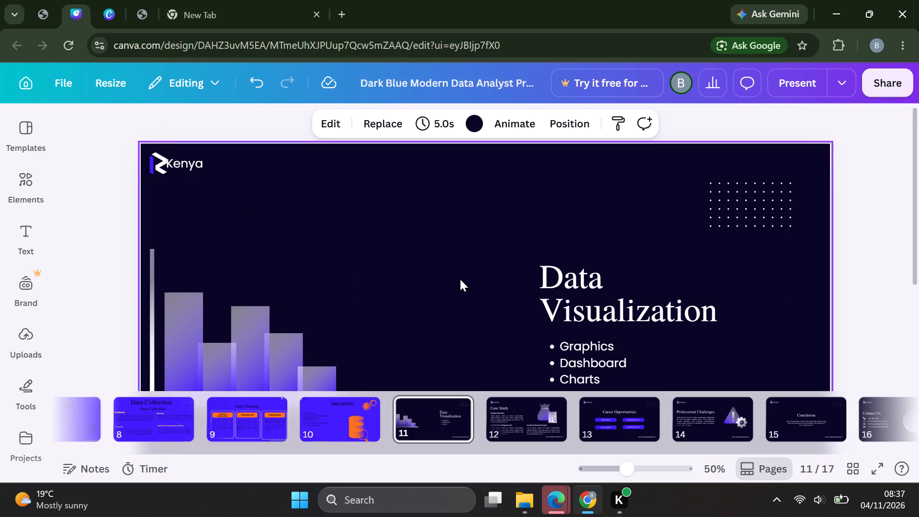
Move the lower dot pattern into the slide's bottom-left corner, aligned with the bar chart's left edge.
scroll(460, 279, "down", 2)
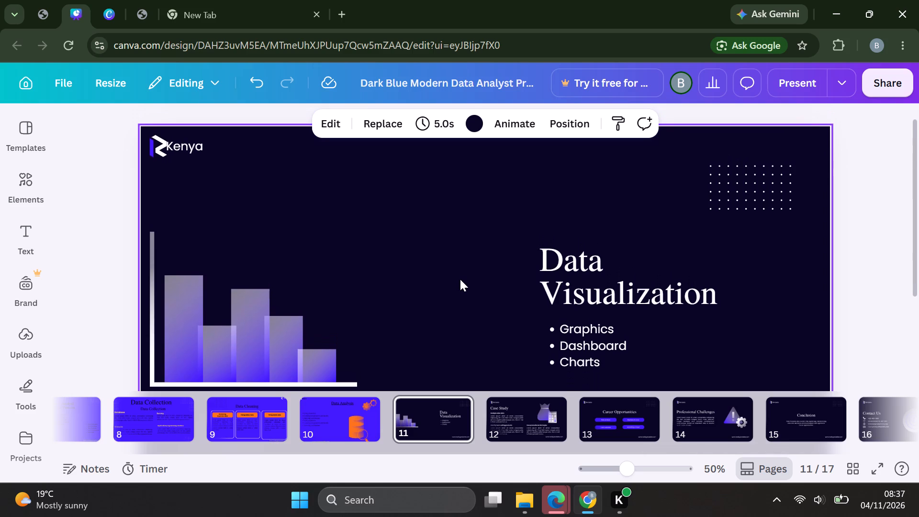
scroll(460, 279, "down", 2)
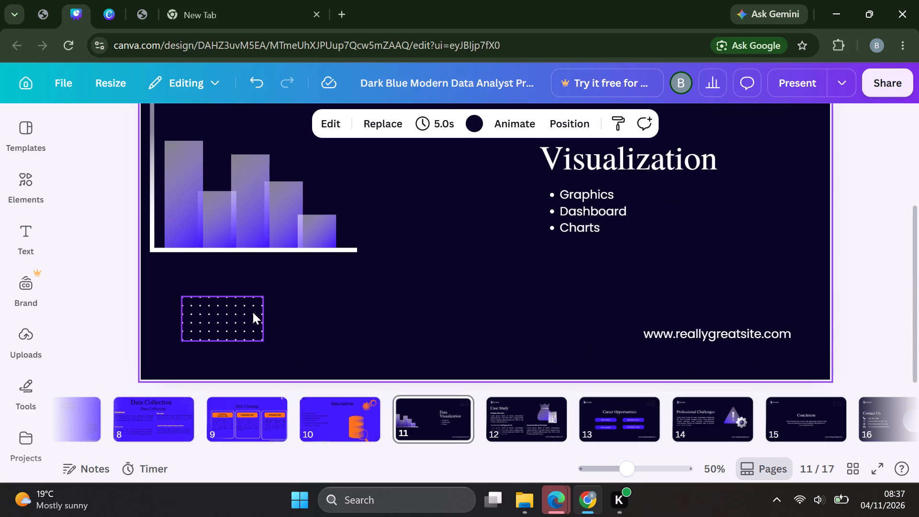
left_click_drag(253, 312, 228, 343)
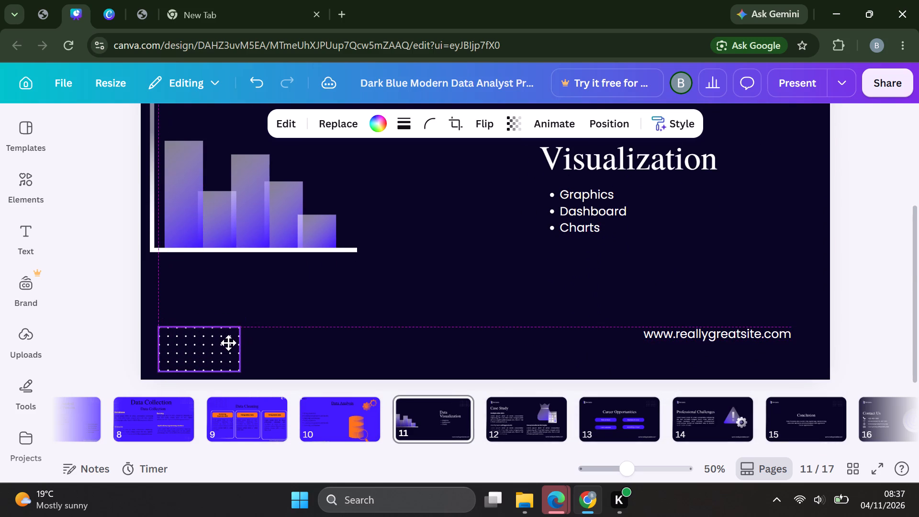
left_click_drag(228, 343, 222, 343)
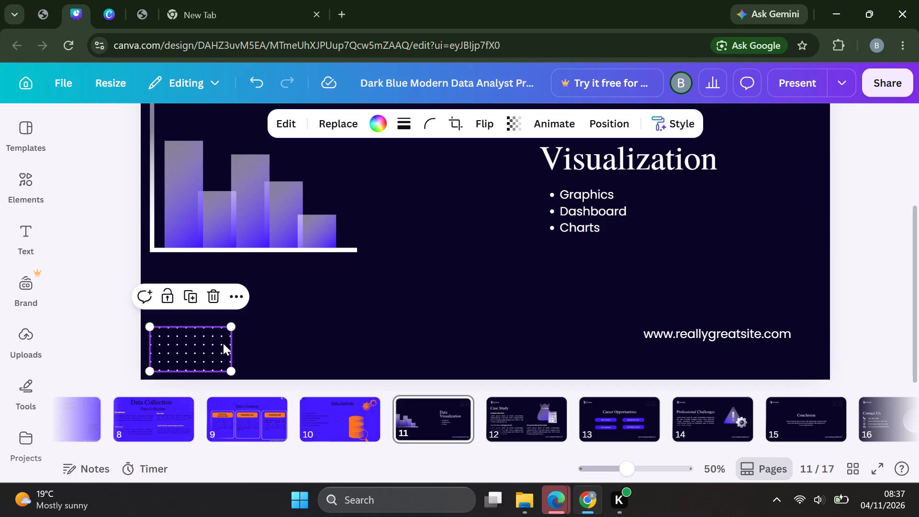
Lower the bar chart graphic to just above the dot pattern, keeping their left edges aligned.
left_click_drag(289, 238, 286, 251)
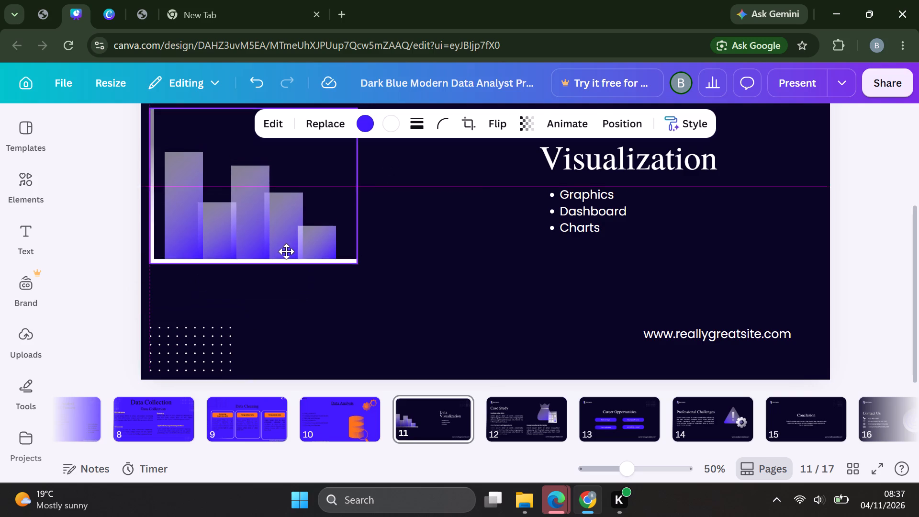
left_click_drag(286, 251, 283, 273)
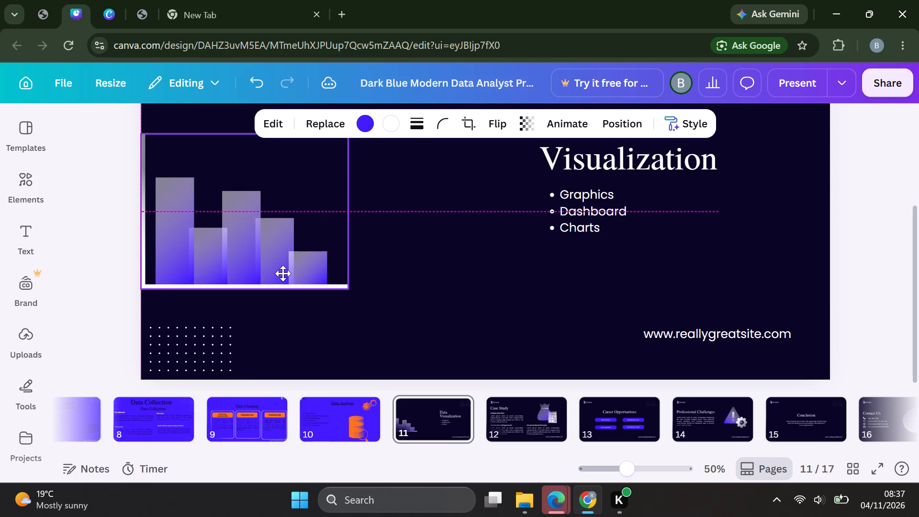
left_click_drag(283, 273, 287, 285)
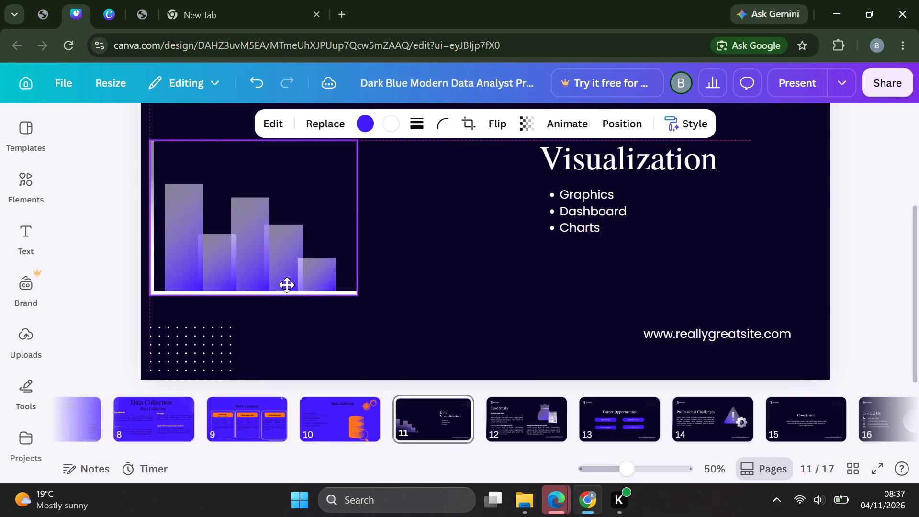
left_click_drag(287, 285, 286, 288)
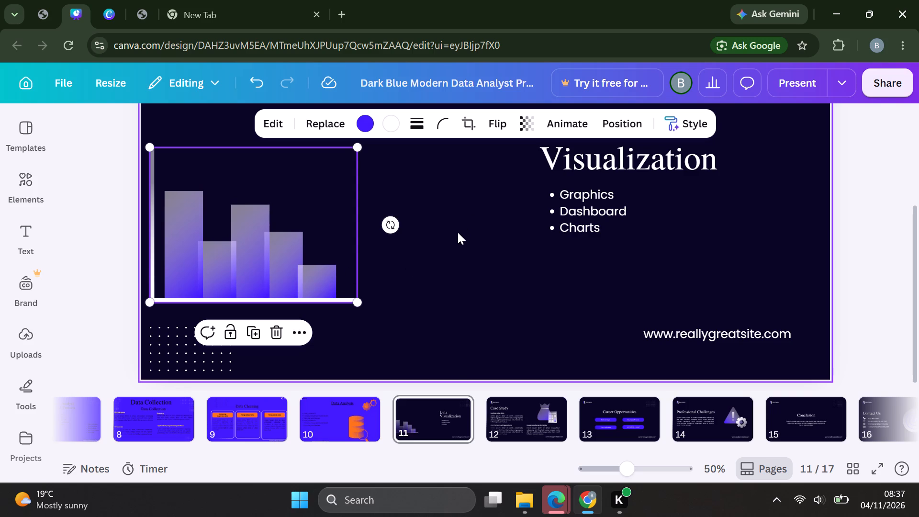
left_click(466, 201)
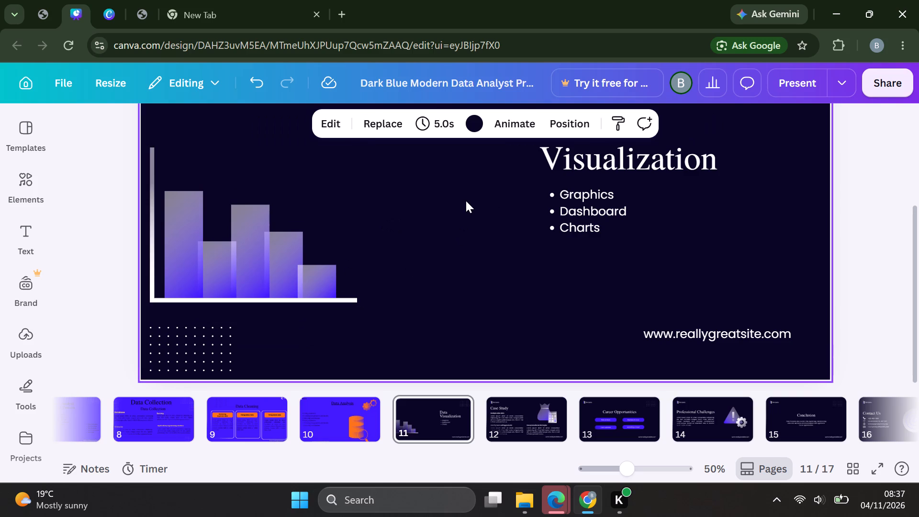
Move the upper dot pattern into the slide's top-right corner, level with the Kenya logo.
scroll(466, 201, "up", 3)
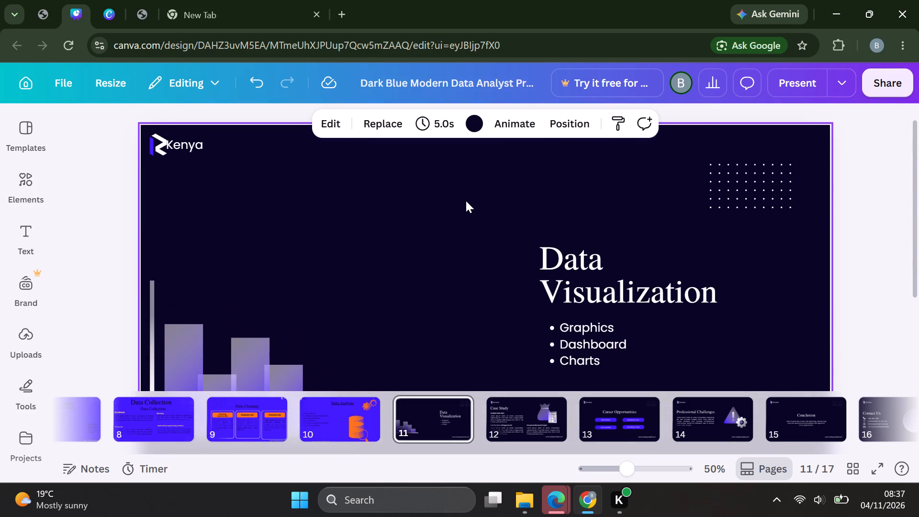
left_click_drag(760, 180, 787, 150)
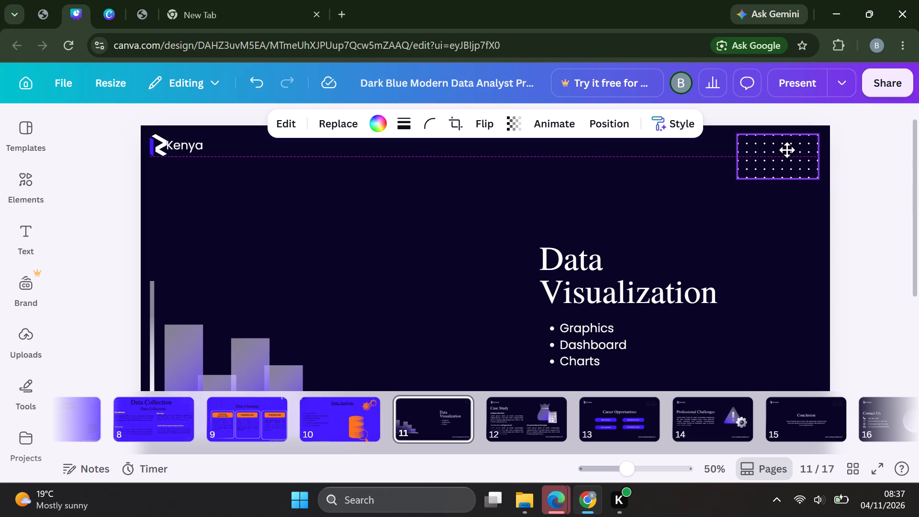
left_click_drag(787, 150, 792, 149)
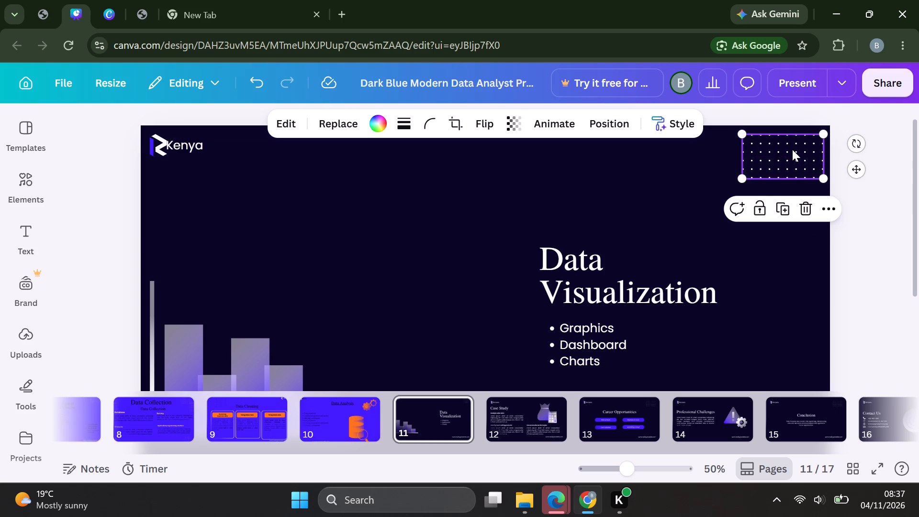
left_click(689, 236)
Move the website address into the slide's bottom-right corner, aligned with the upper dot pattern's right edge and the lower pattern's bottom.
scroll(689, 236, "down", 2)
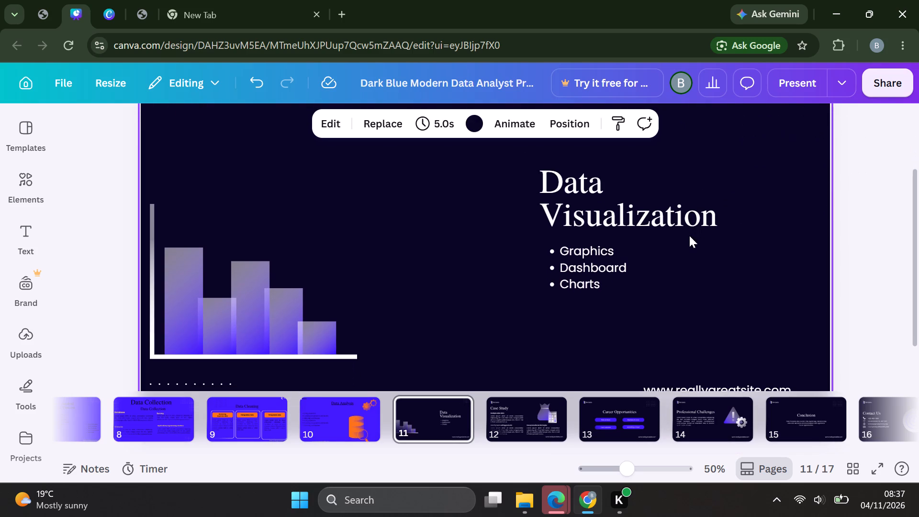
scroll(460, 295, "down", 1)
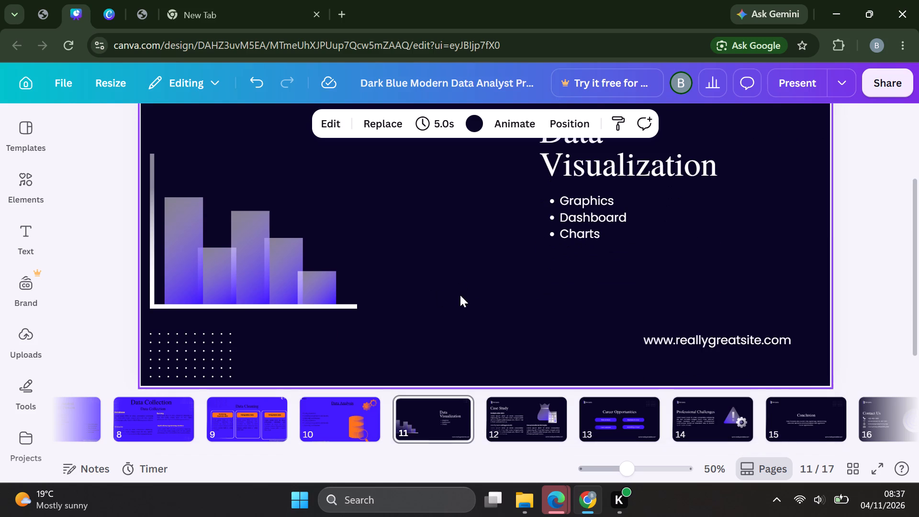
scroll(460, 295, "down", 1)
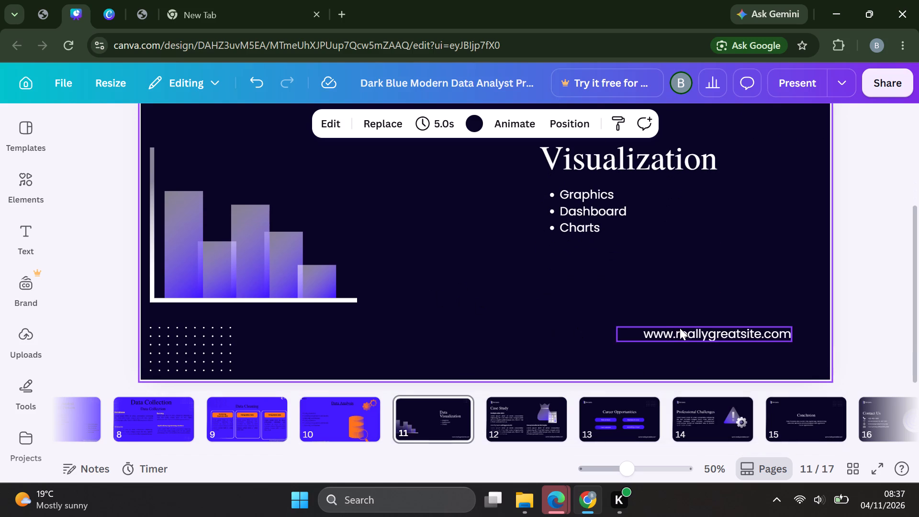
left_click_drag(680, 328, 717, 354)
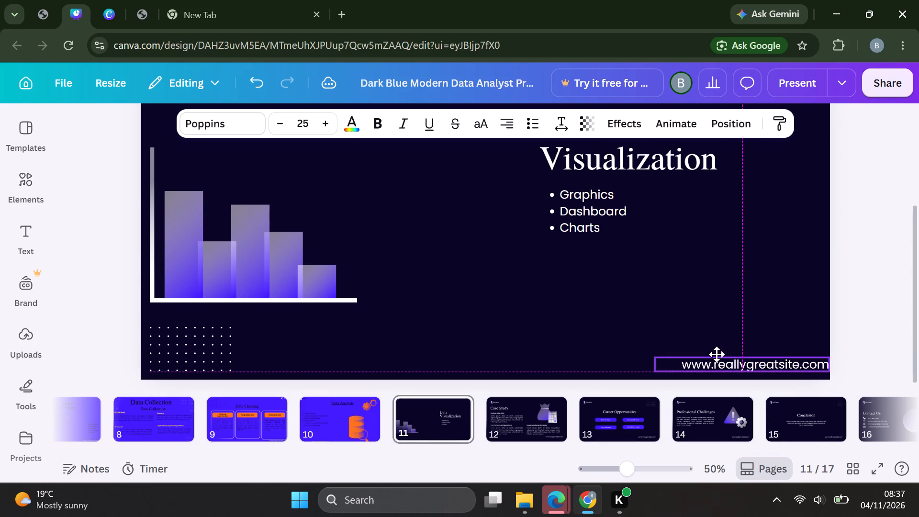
left_click_drag(717, 354, 713, 354)
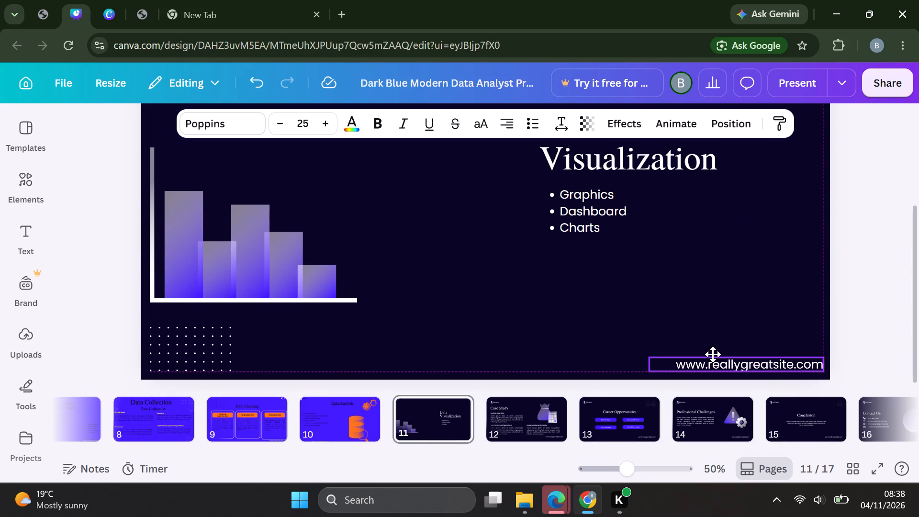
left_click_drag(713, 354, 714, 354)
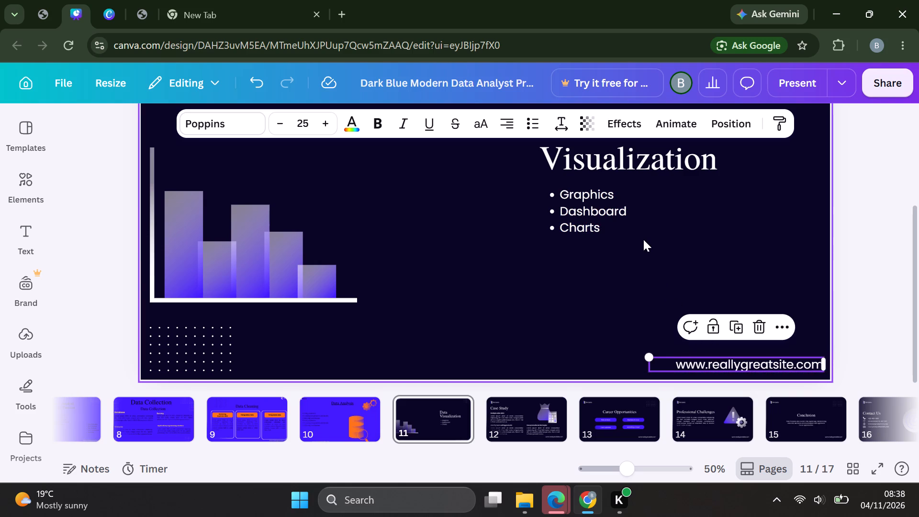
Change the text colour of the Graphics, Dashboard, Charts bullet list to black.
scroll(643, 239, "up", 1)
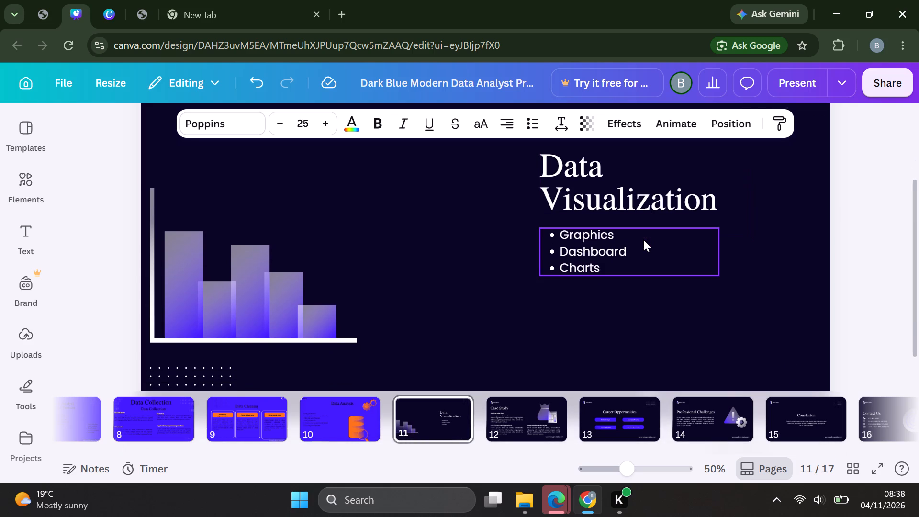
left_click(629, 241)
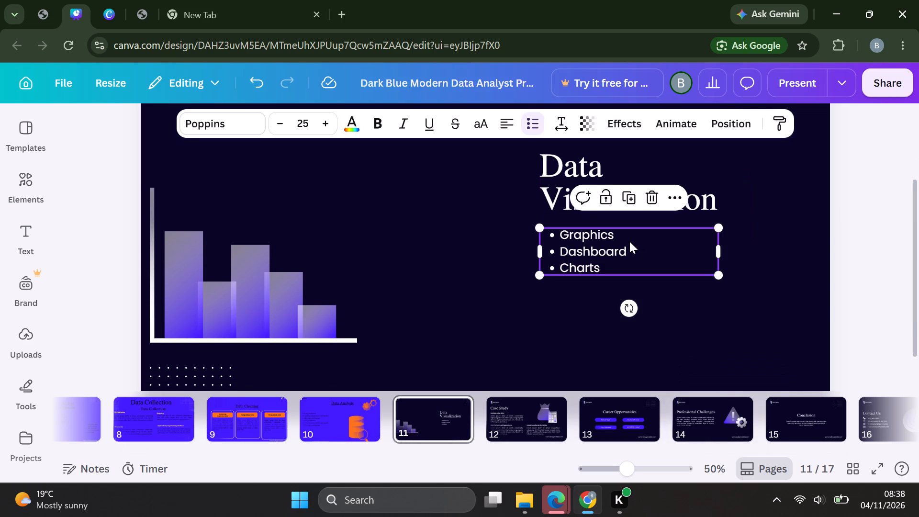
left_click(355, 121)
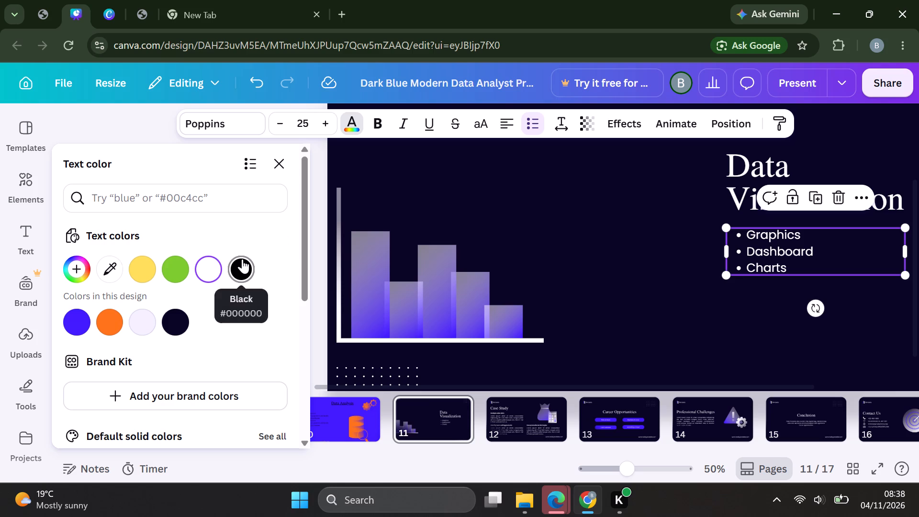
left_click(242, 259)
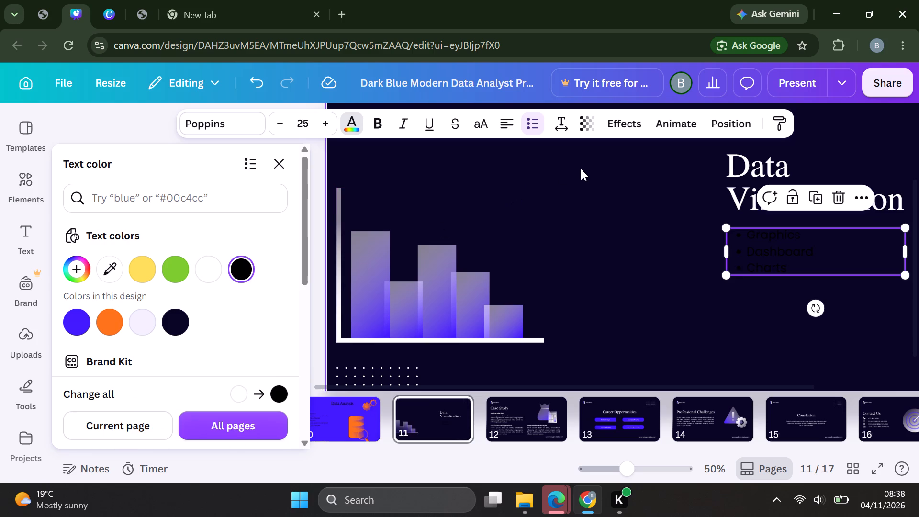
left_click(581, 169)
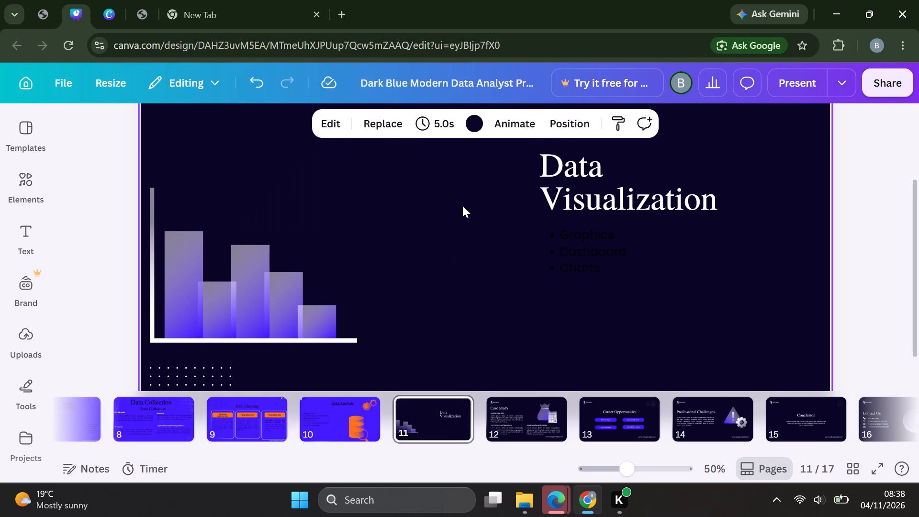
Change the text colour of the "Data Visualization" heading to black.
left_click(569, 183)
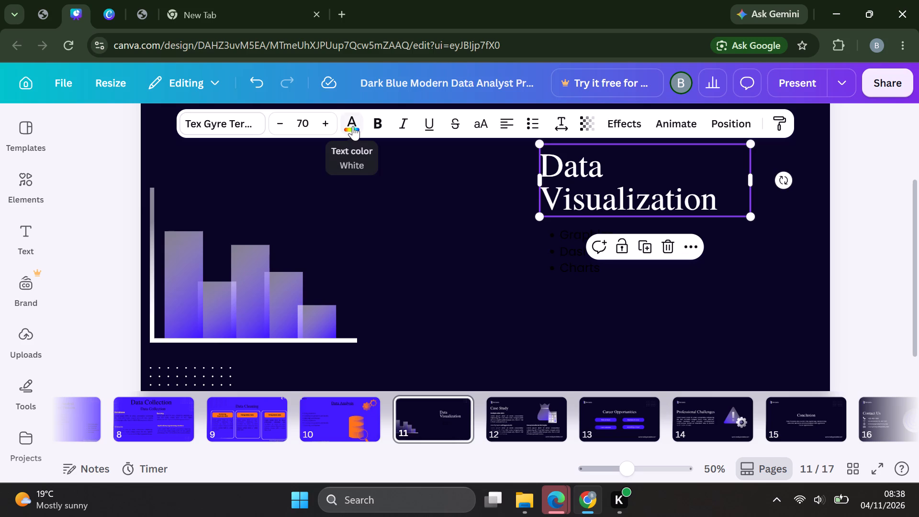
left_click(353, 125)
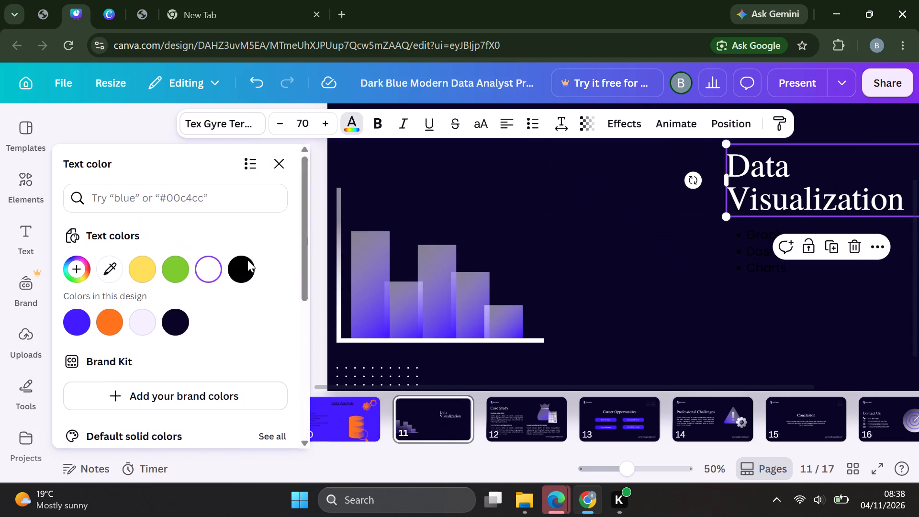
left_click(238, 260)
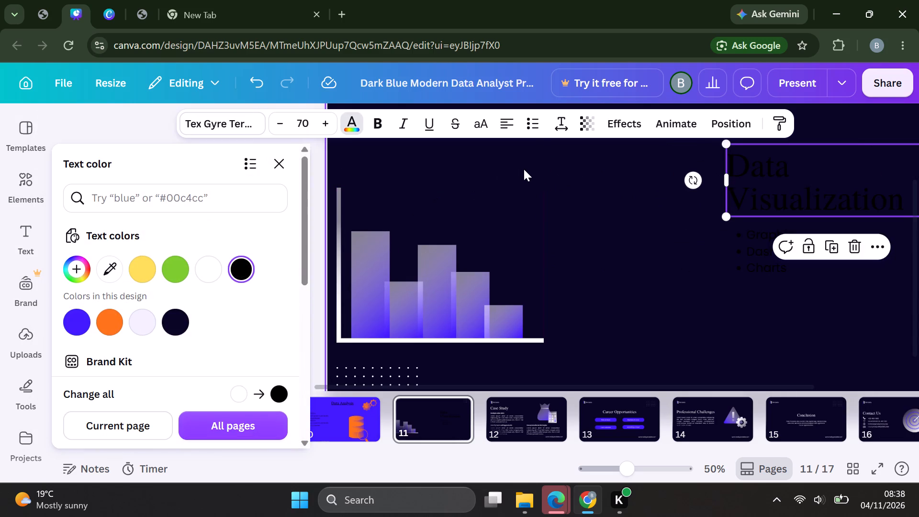
left_click(525, 171)
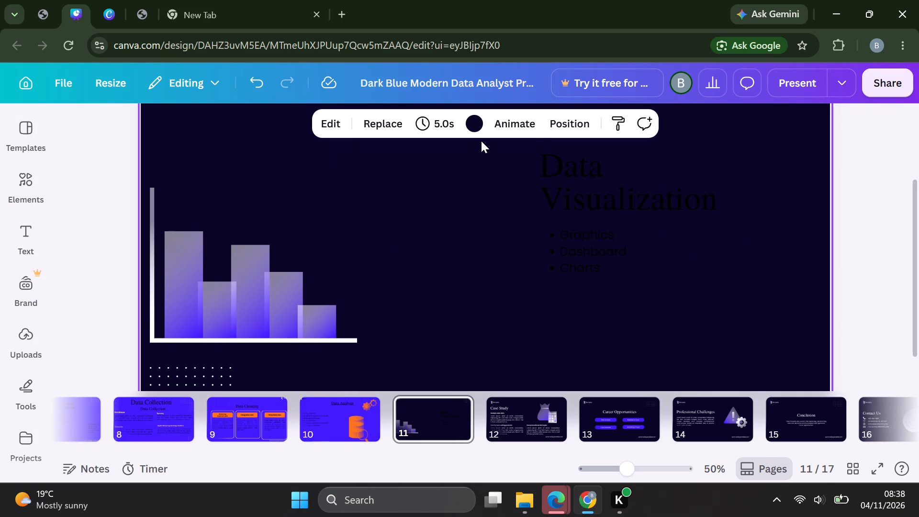
Set the page 11 background colour to vivid indigo, #4119ff.
left_click(476, 116)
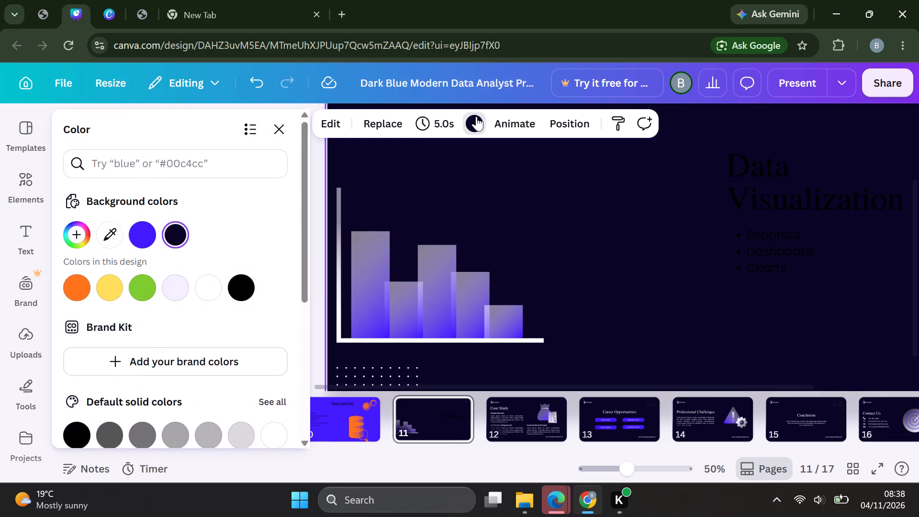
left_click(138, 238)
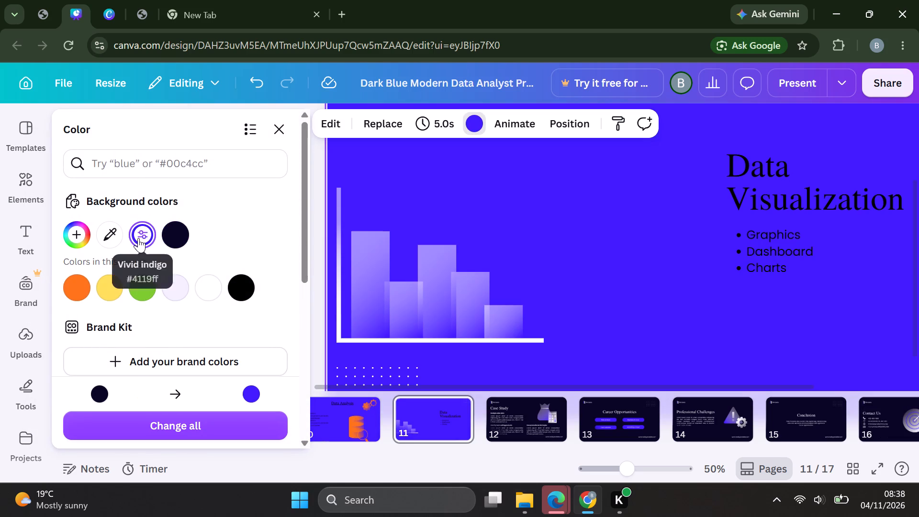
left_click(635, 223)
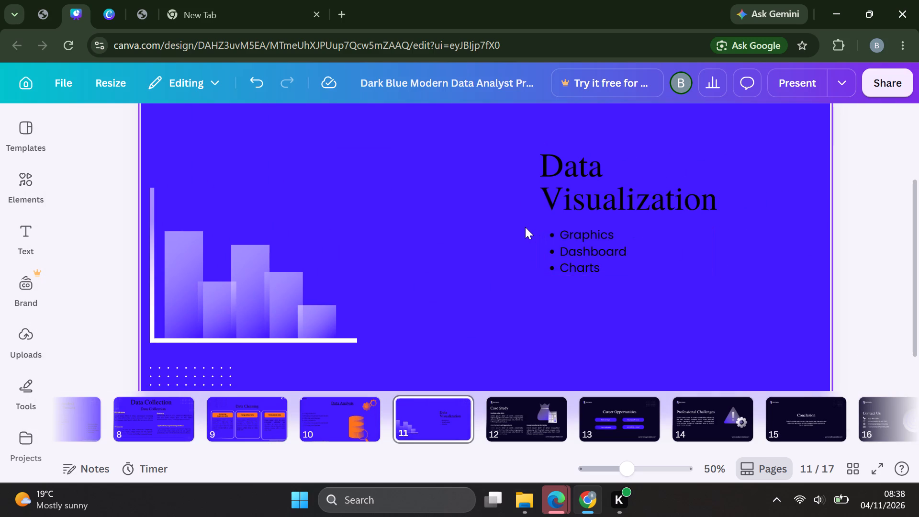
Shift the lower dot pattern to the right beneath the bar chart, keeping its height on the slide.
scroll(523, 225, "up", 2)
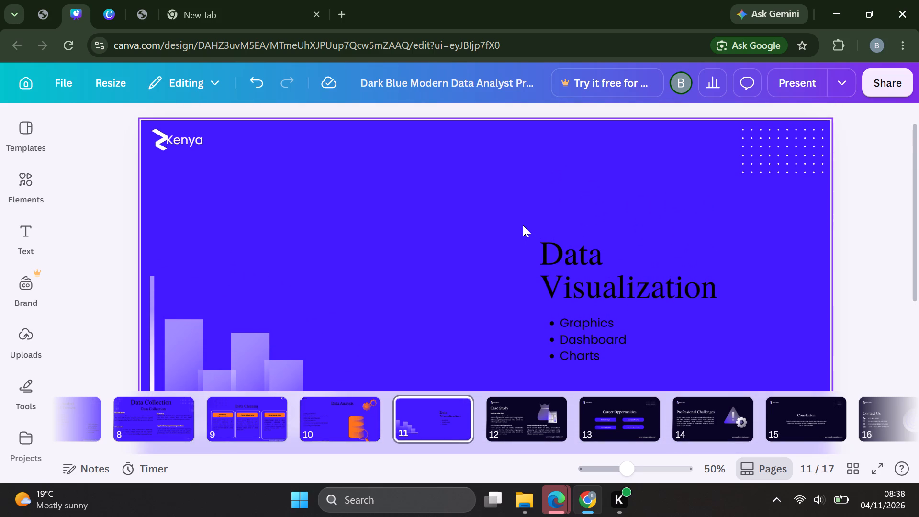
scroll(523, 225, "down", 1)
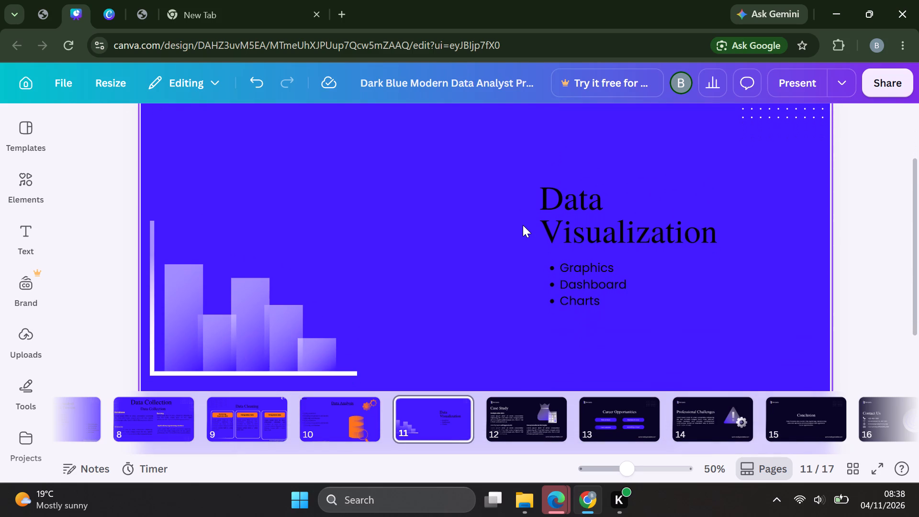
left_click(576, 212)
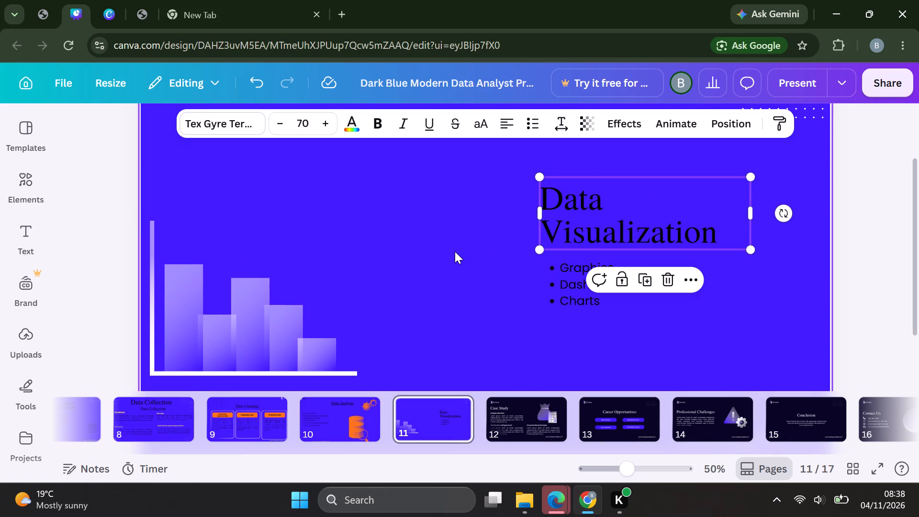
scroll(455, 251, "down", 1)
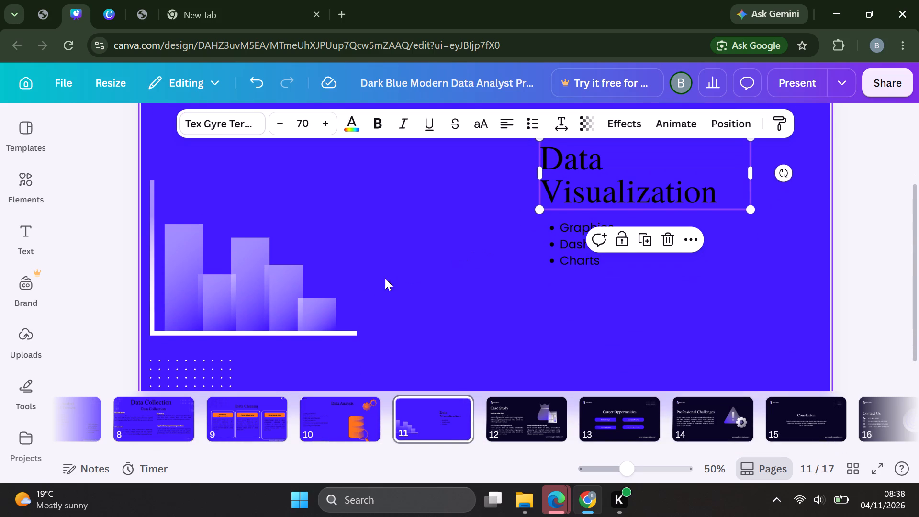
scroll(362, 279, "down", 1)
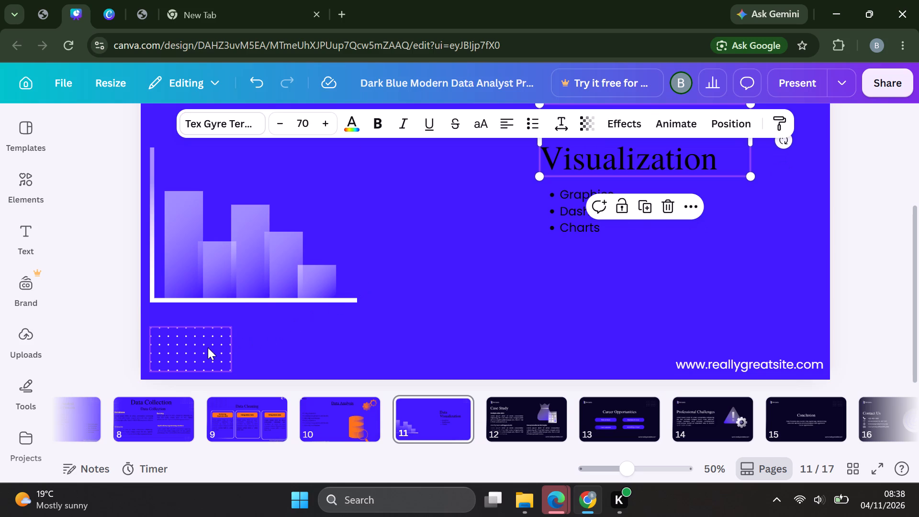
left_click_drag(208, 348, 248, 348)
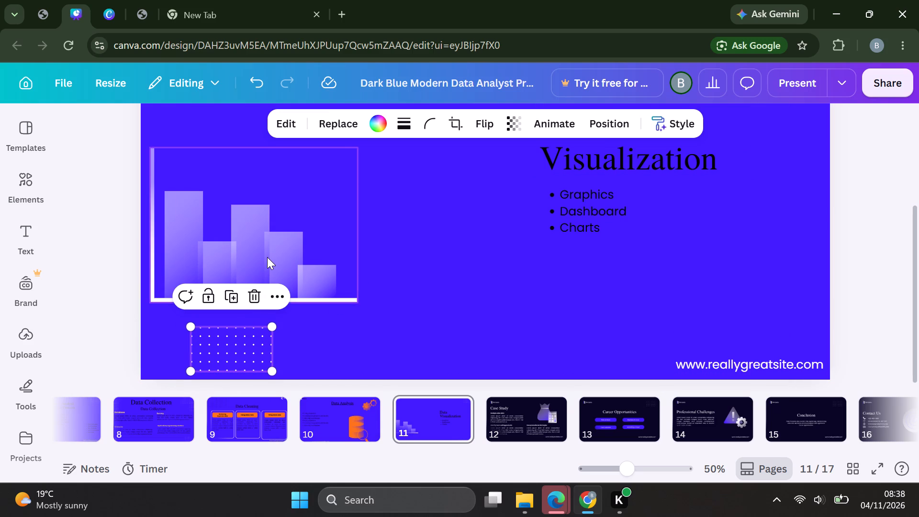
Raise the bar chart graphic slightly to widen the gap above the dot pattern, keeping its left edge at the slide margin.
left_click_drag(267, 257, 271, 246)
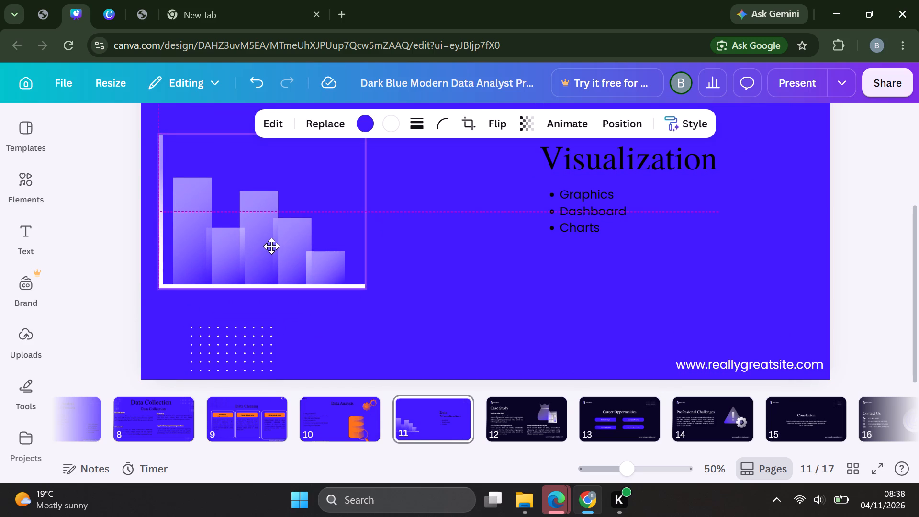
left_click_drag(271, 246, 267, 239)
Move the lower dot pattern back into the slide's bottom-left corner, aligned with the bar chart's left edge.
left_click_drag(264, 341, 243, 340)
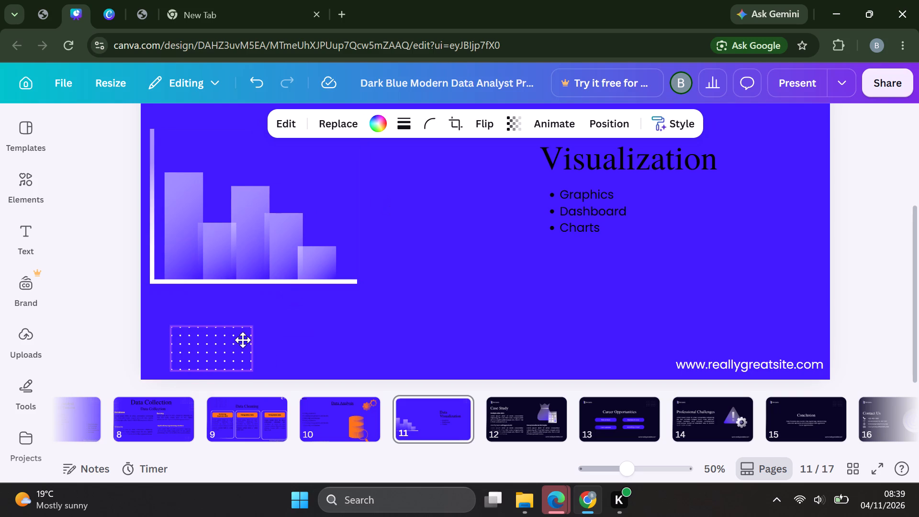
left_click_drag(243, 340, 229, 339)
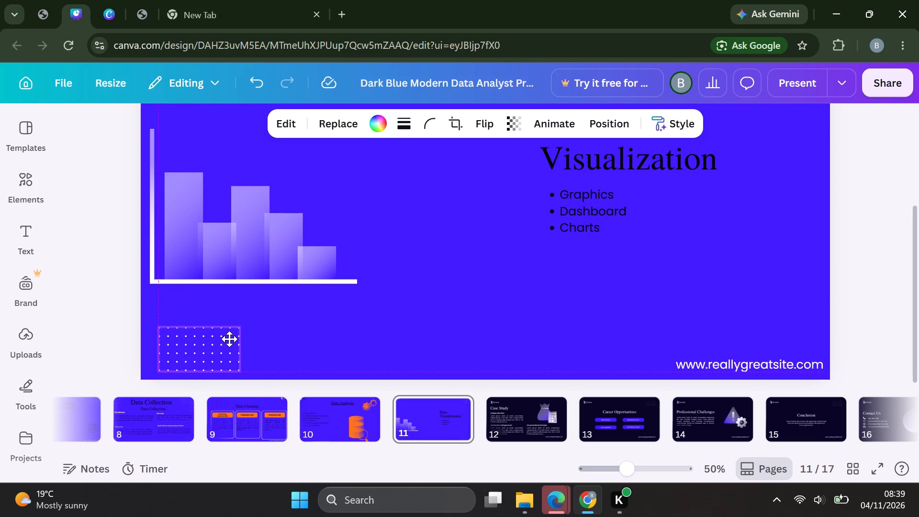
left_click_drag(229, 339, 224, 338)
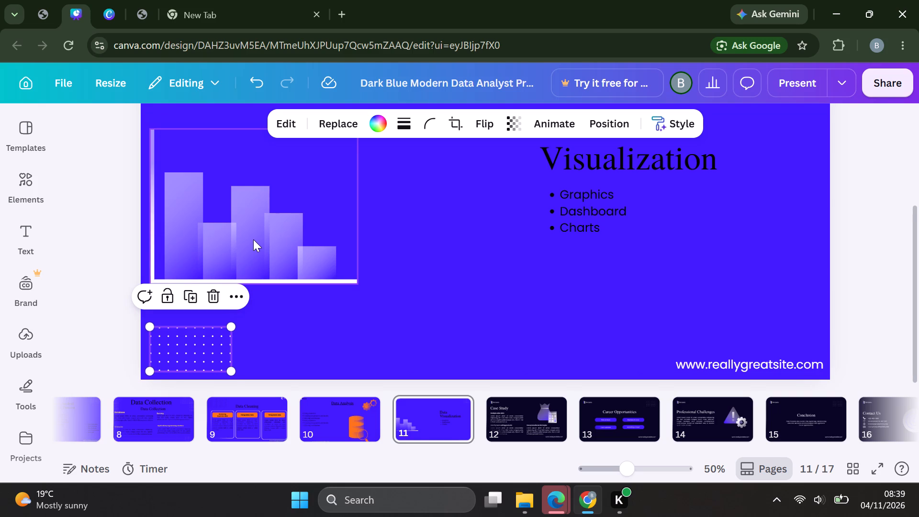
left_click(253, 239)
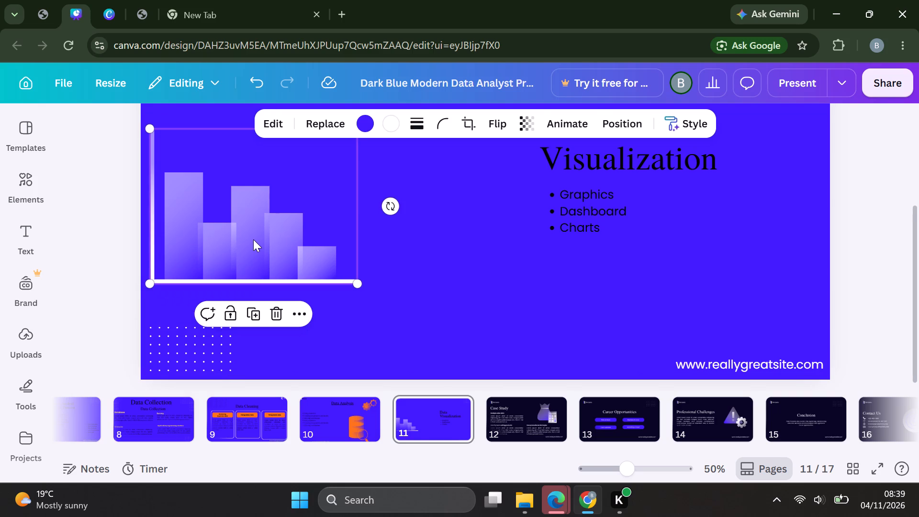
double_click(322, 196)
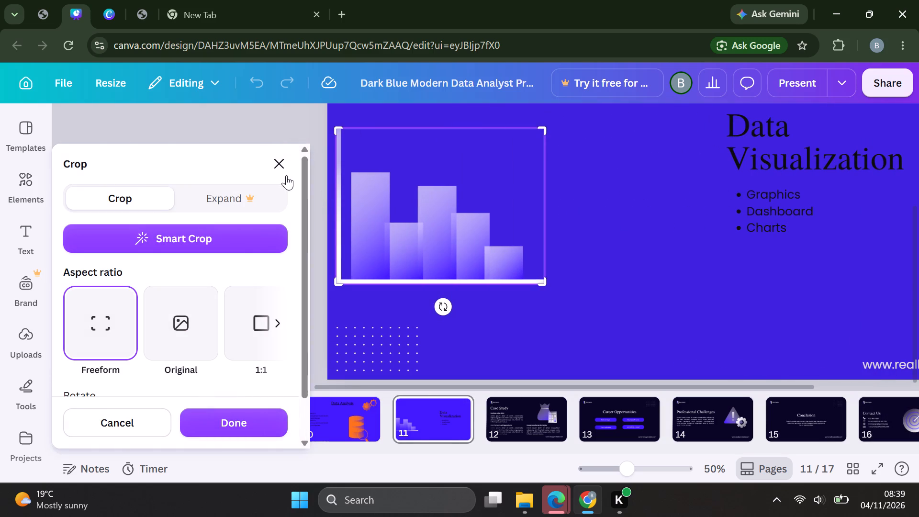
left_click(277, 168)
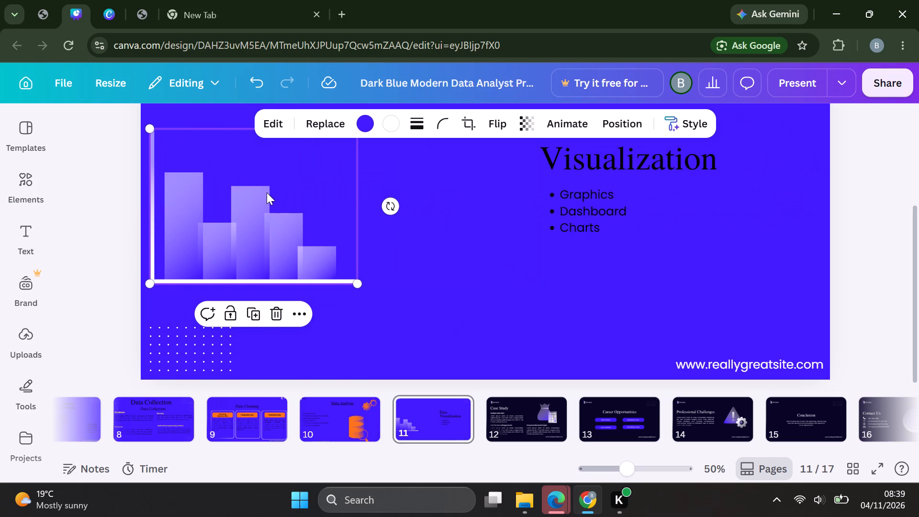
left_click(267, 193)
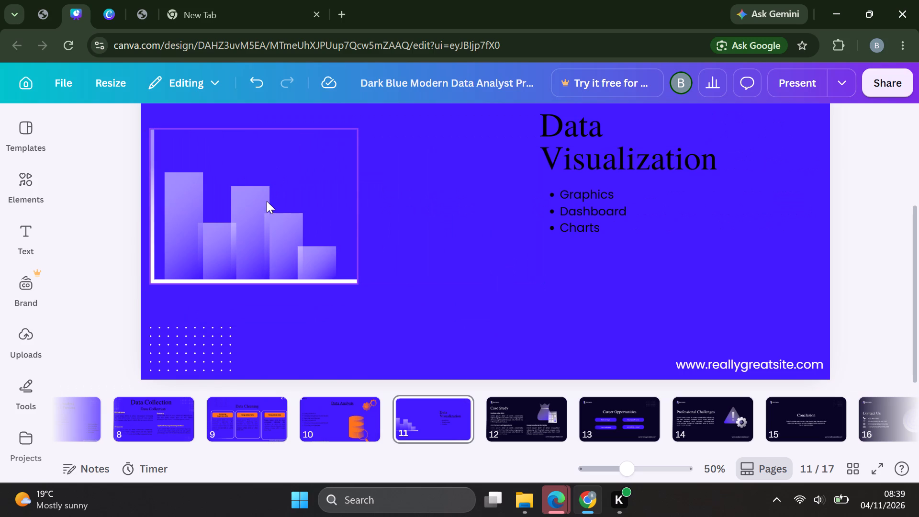
Recolour both the indigo and the white parts of the bar chart graphic to orange, #ff7319.
left_click(267, 204)
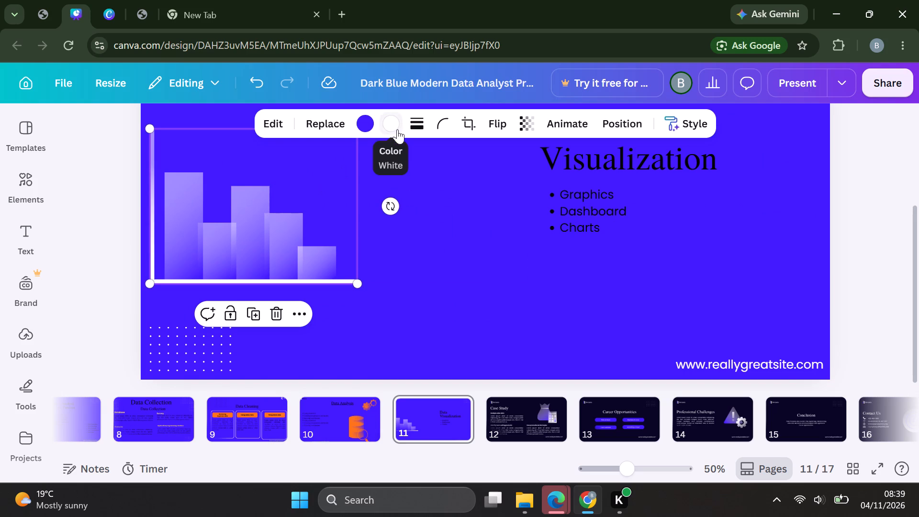
left_click(362, 124)
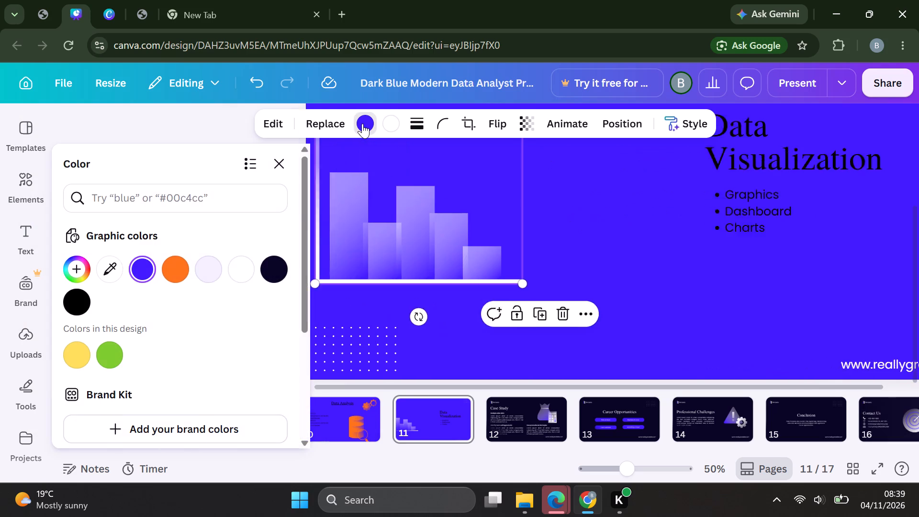
left_click(177, 268)
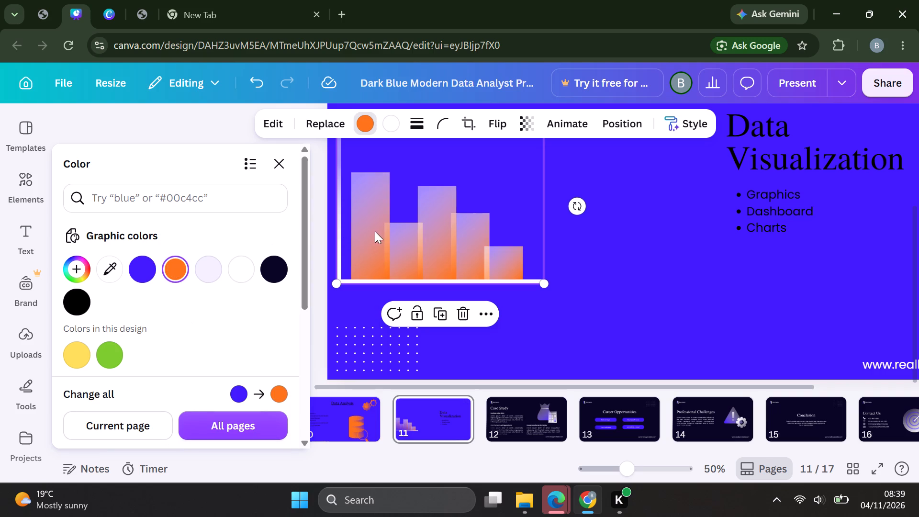
left_click(393, 198)
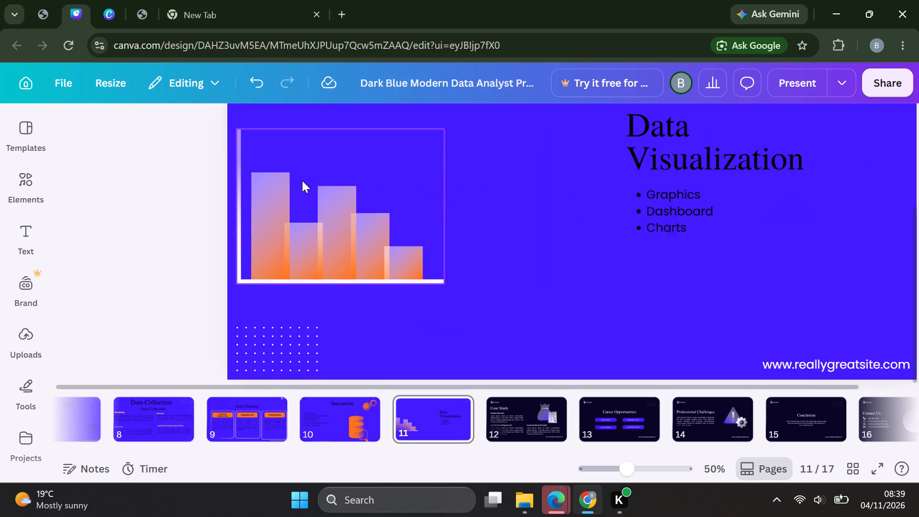
left_click(257, 172)
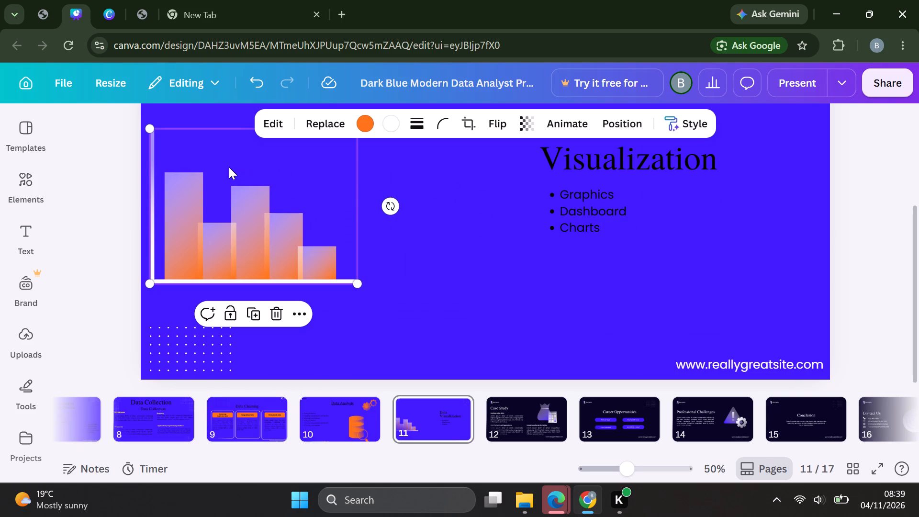
left_click(387, 127)
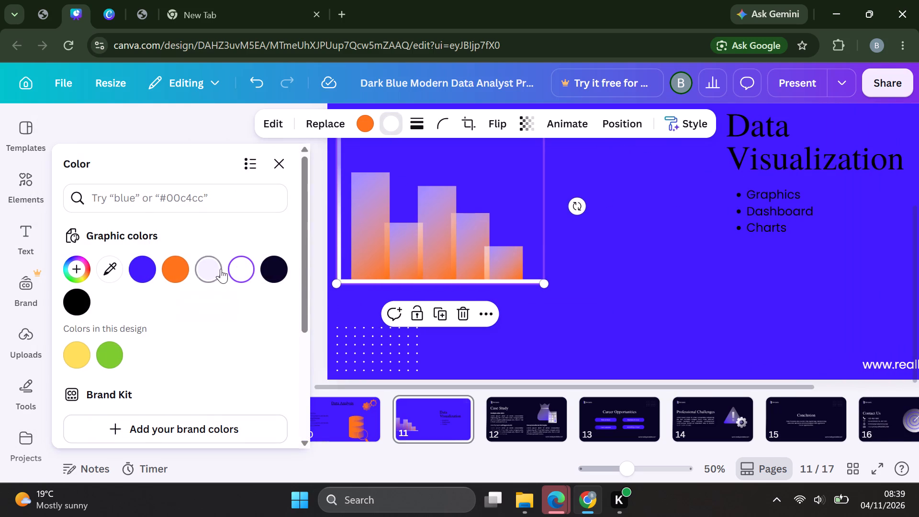
left_click(174, 271)
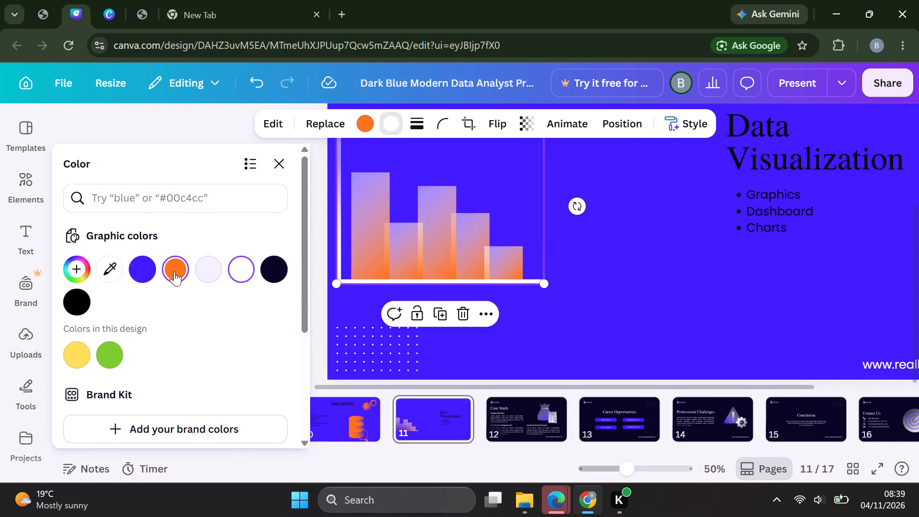
left_click(491, 227)
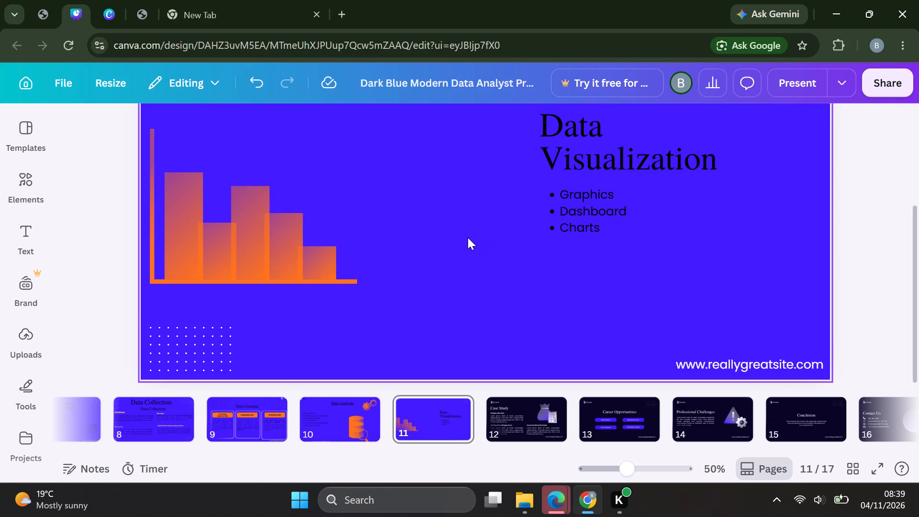
Move the upper dot pattern flush into the slide's top-right corner, touching the top and right edges.
scroll(468, 237, "up", 2)
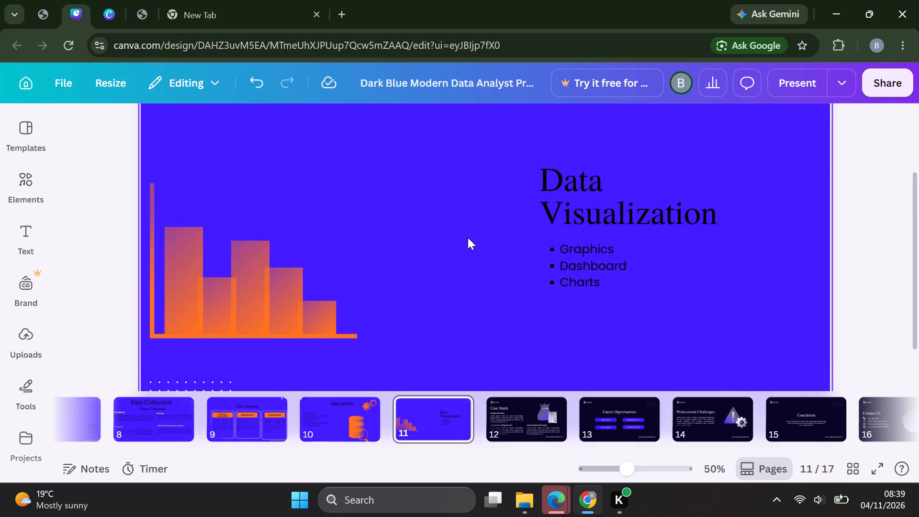
scroll(468, 237, "up", 2)
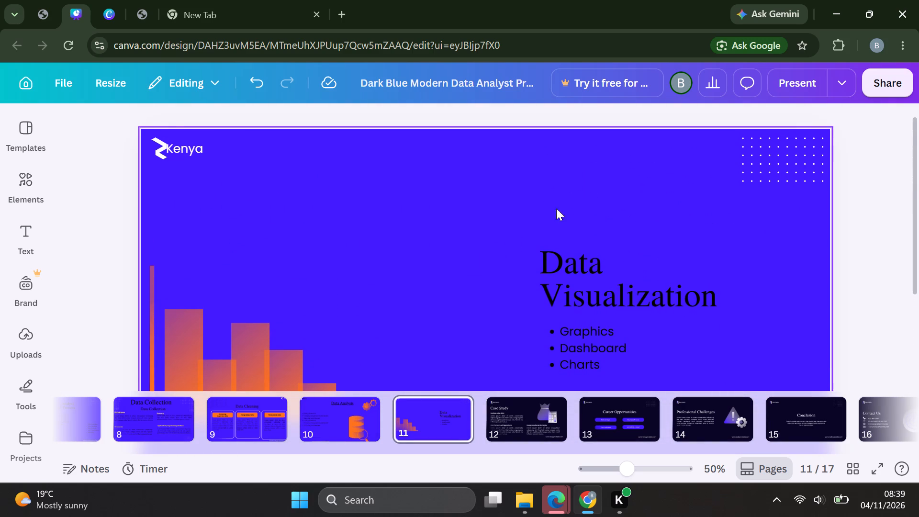
left_click_drag(769, 165, 760, 170)
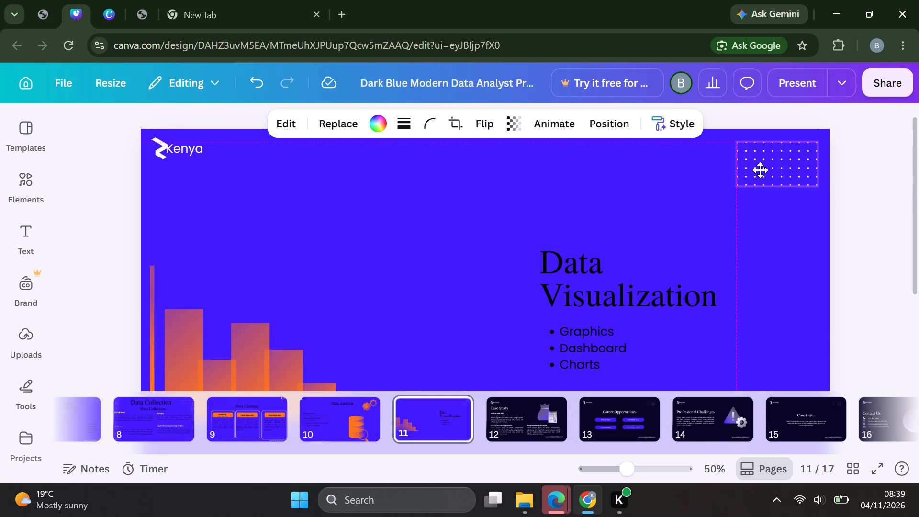
left_click_drag(760, 170, 773, 169)
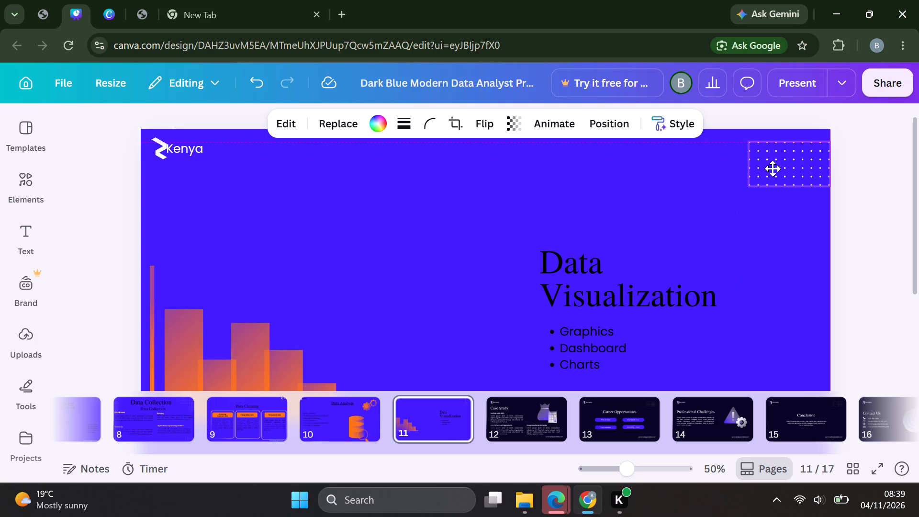
left_click_drag(773, 169, 771, 163)
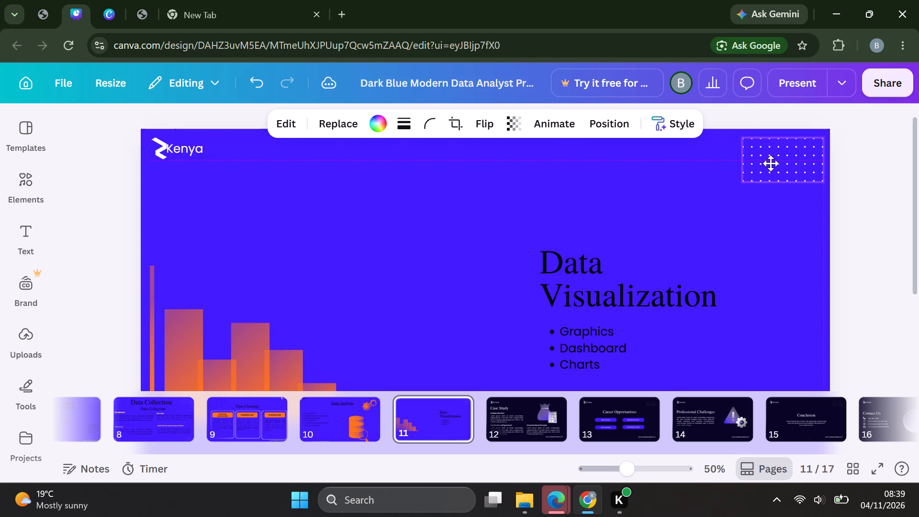
left_click_drag(771, 163, 773, 158)
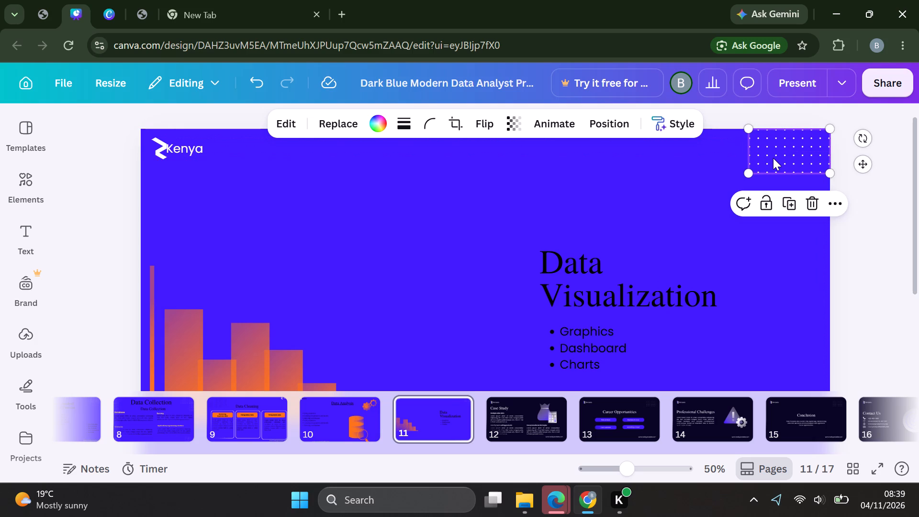
Move the lower dot pattern flush into the slide's bottom-left corner, touching the left and bottom edges.
scroll(708, 260, "down", 2)
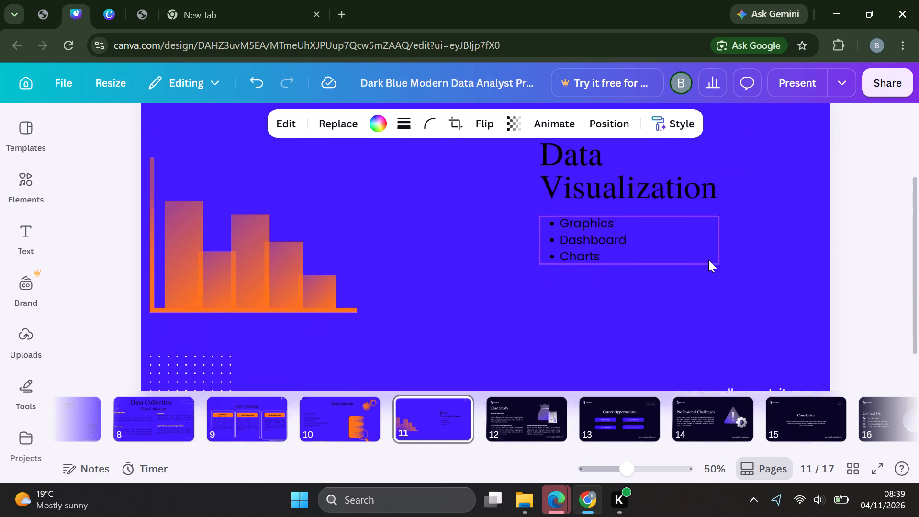
scroll(708, 260, "down", 1)
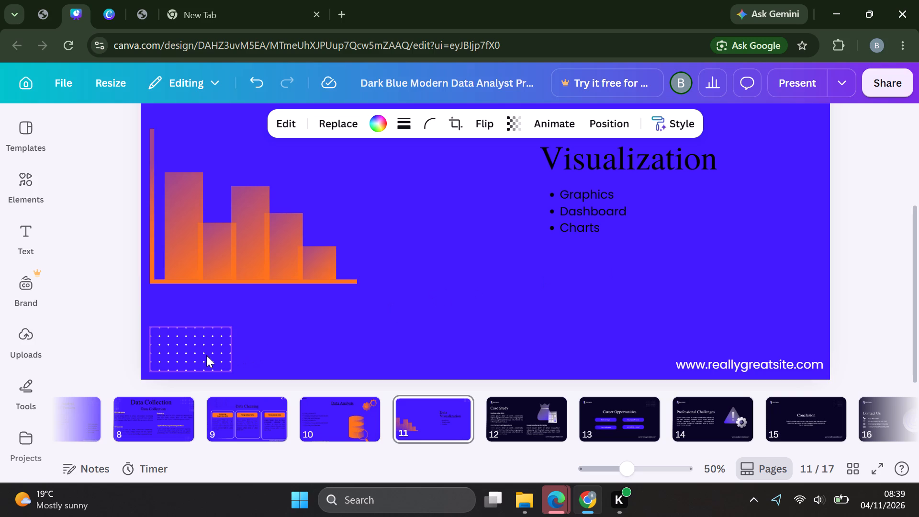
left_click_drag(205, 355, 199, 362)
left_click(354, 343)
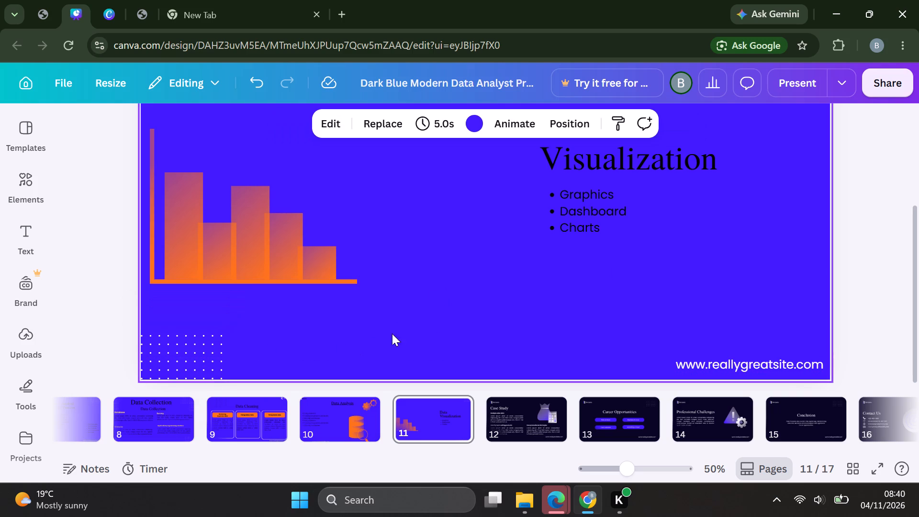
Shift the Data Visualization heading and its bullet list to the right and slightly up, keeping the list beneath the heading.
scroll(489, 305, "up", 1)
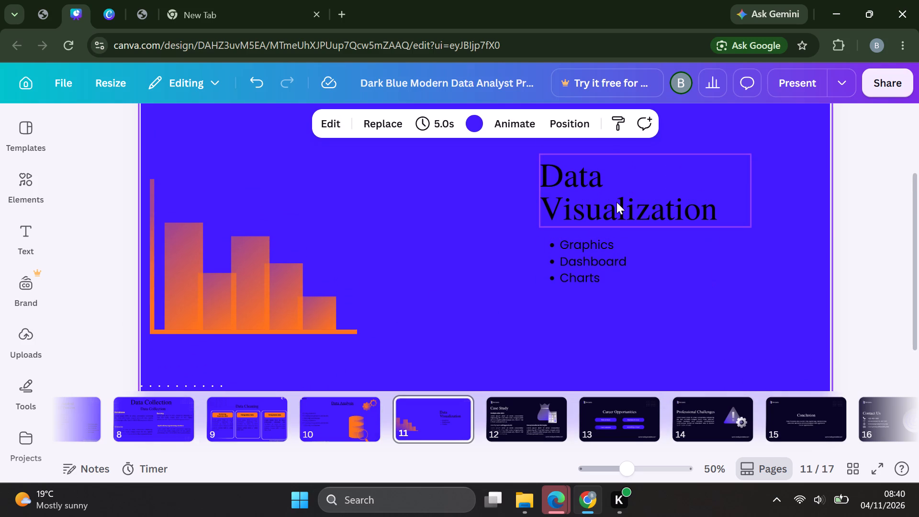
left_click_drag(617, 202, 663, 206)
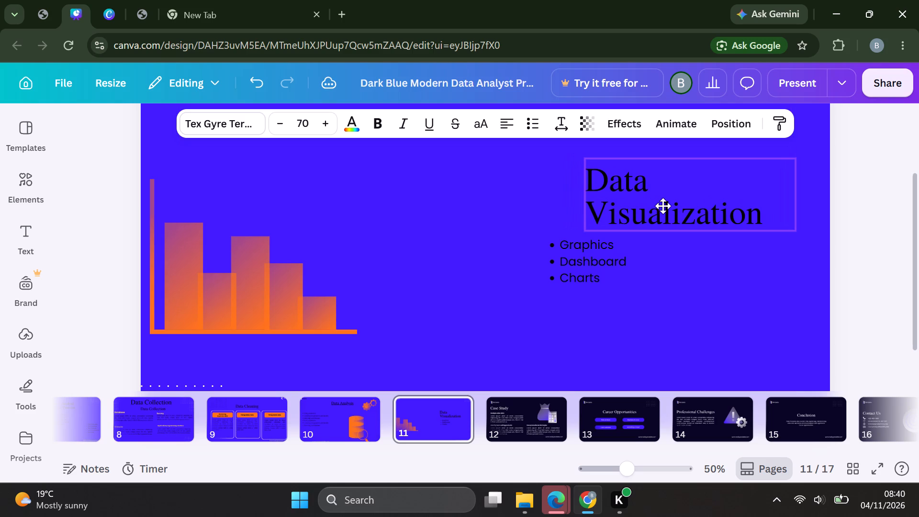
left_click_drag(663, 206, 676, 198)
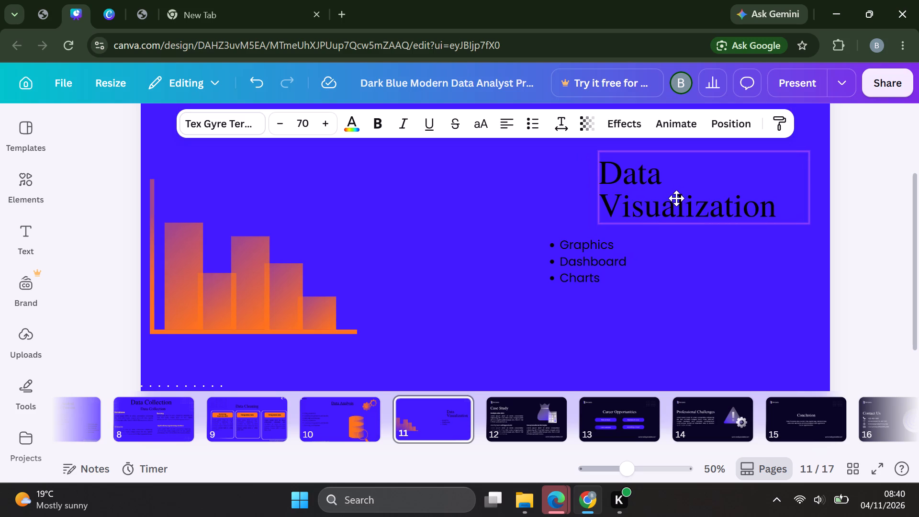
left_click_drag(676, 198, 661, 195)
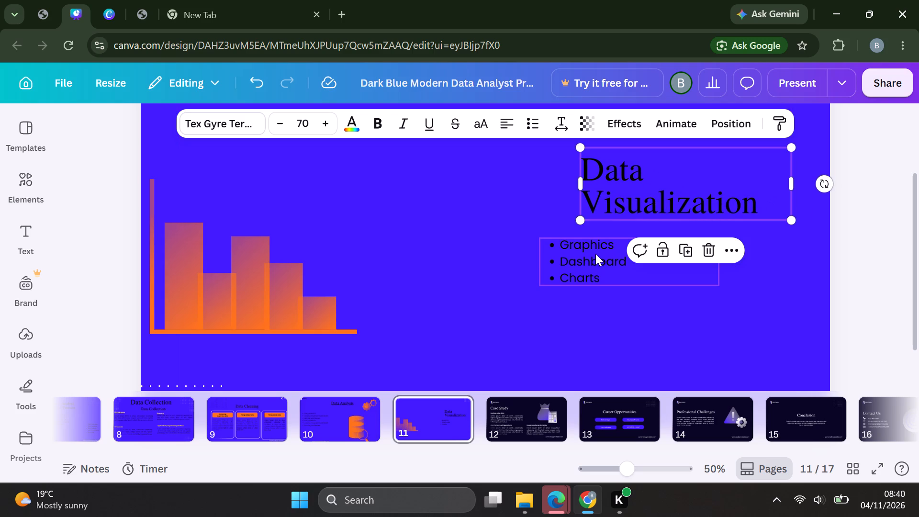
left_click_drag(589, 255, 636, 251)
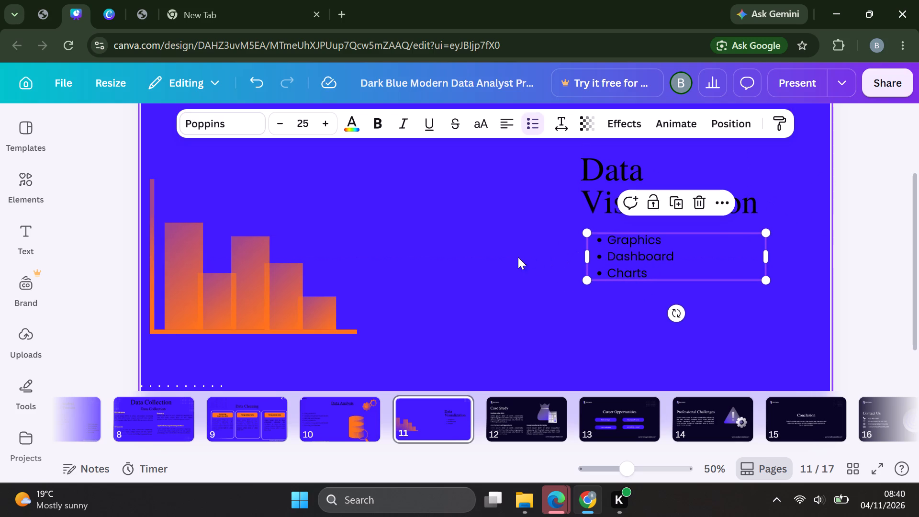
left_click(490, 259)
left_click(461, 257)
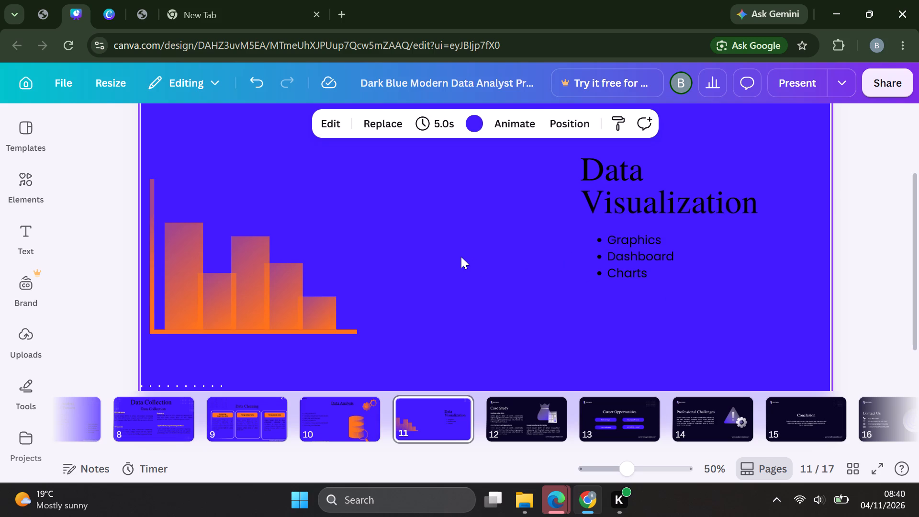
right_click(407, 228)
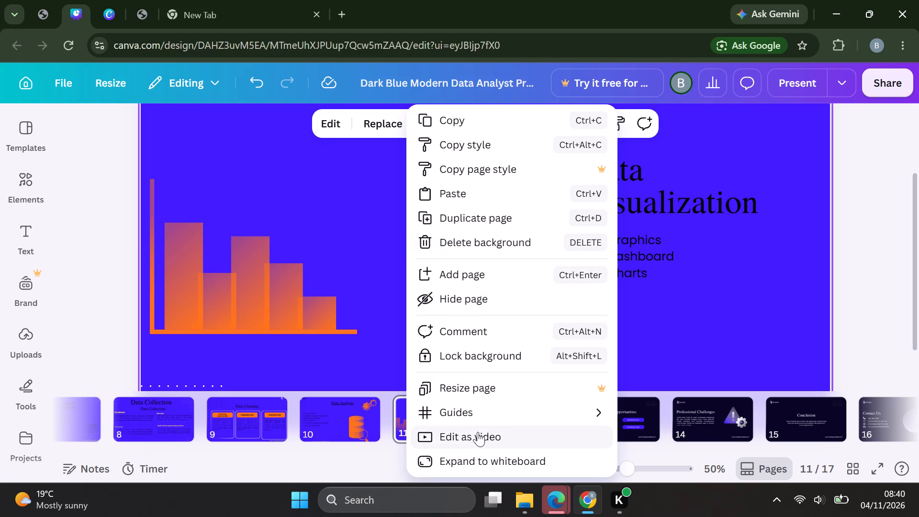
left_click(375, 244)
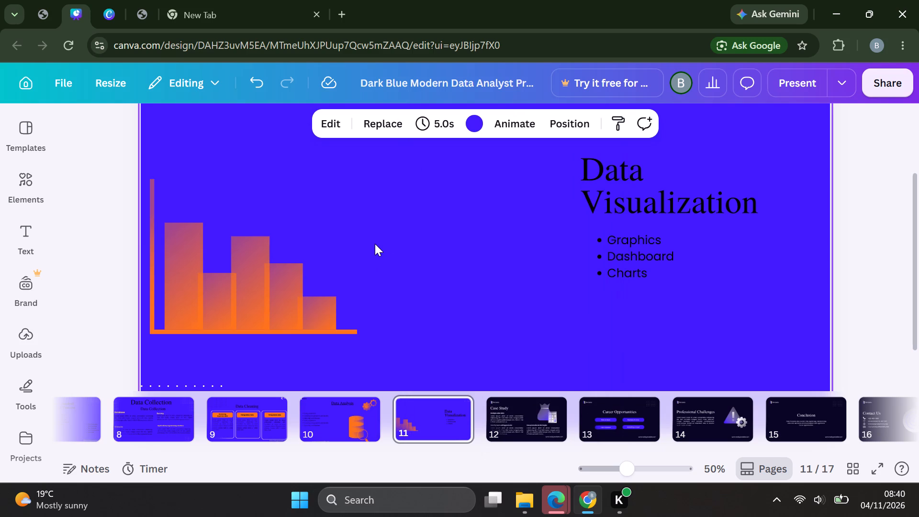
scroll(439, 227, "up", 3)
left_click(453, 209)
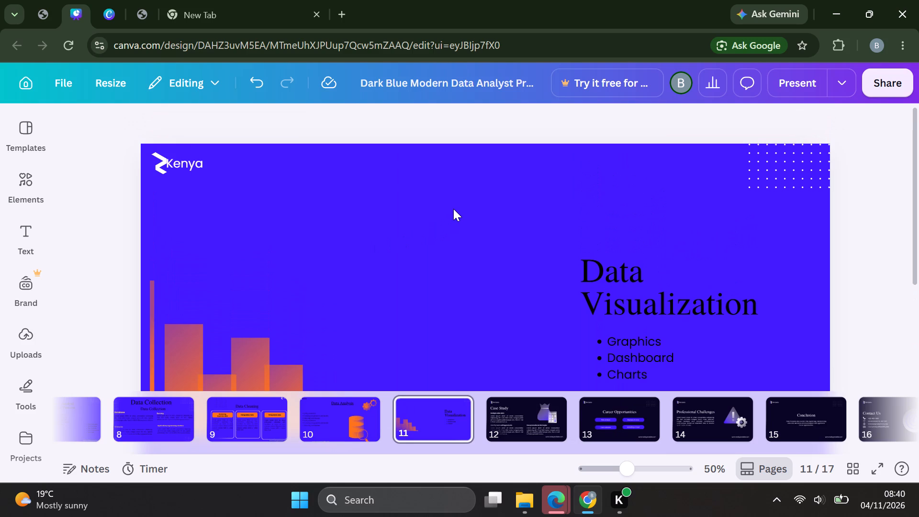
scroll(558, 264, "down", 1)
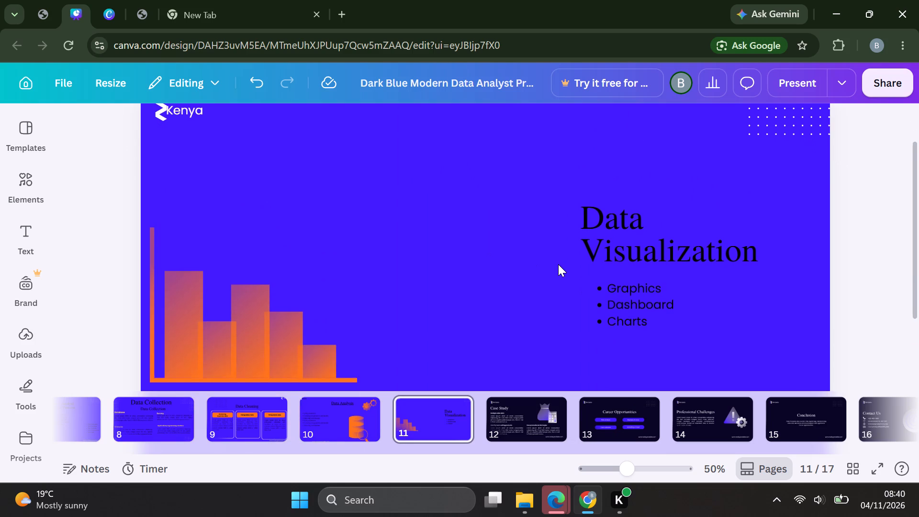
scroll(558, 264, "down", 2)
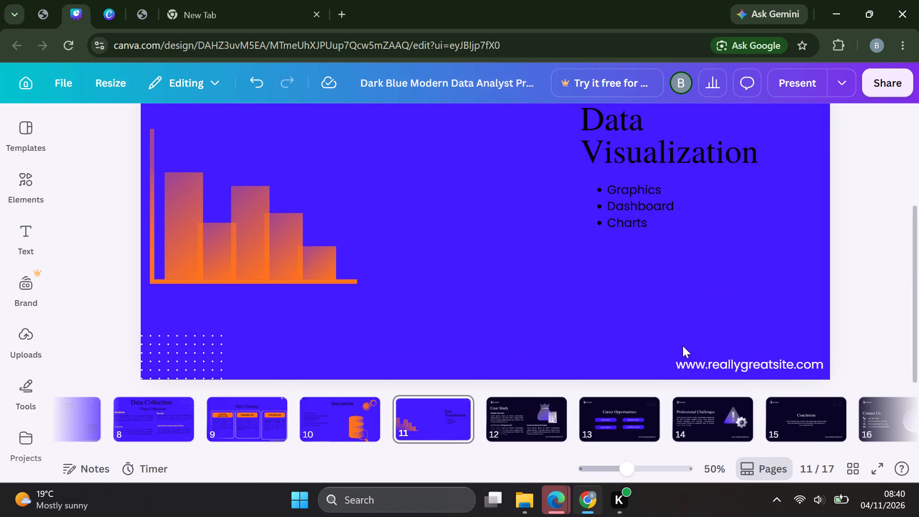
left_click_drag(702, 365, 705, 351)
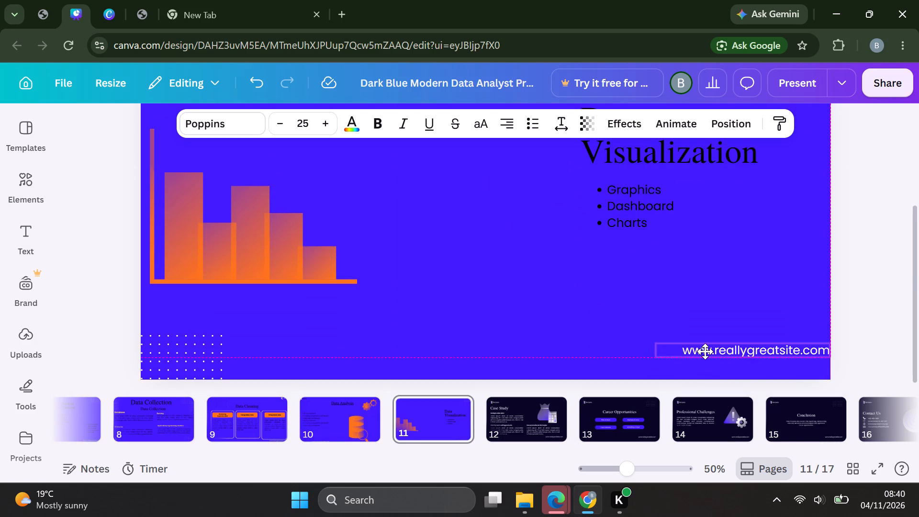
left_click_drag(705, 351, 709, 332)
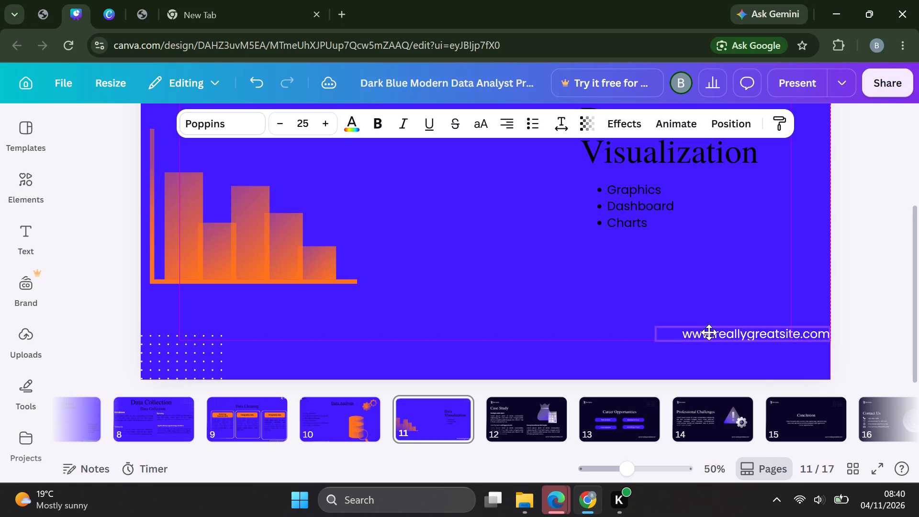
left_click_drag(709, 332, 705, 326)
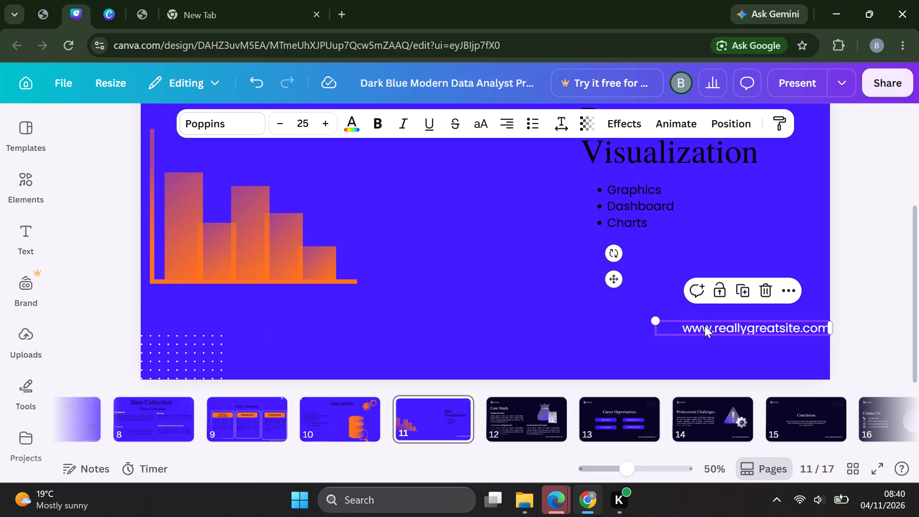
Recolour the lower dot pattern in the slide's bottom-left corner to the design's very dark navy.
left_click(183, 357)
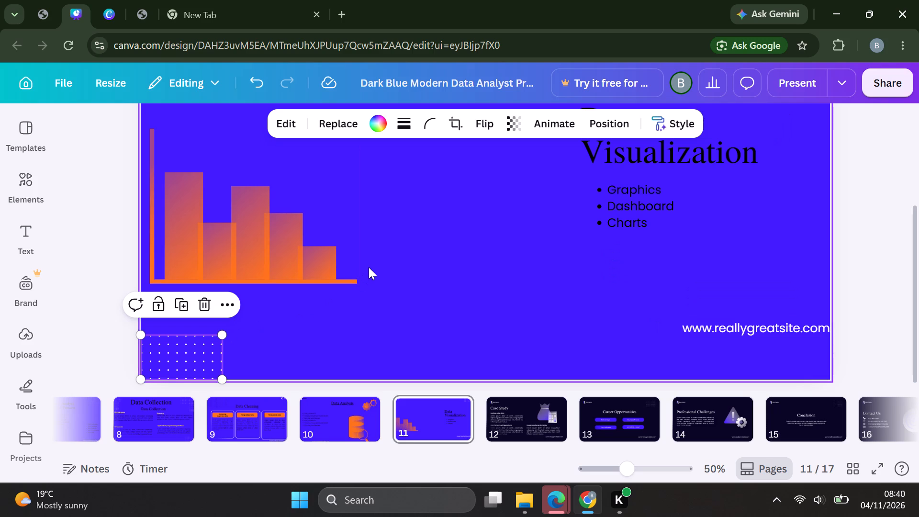
left_click(374, 124)
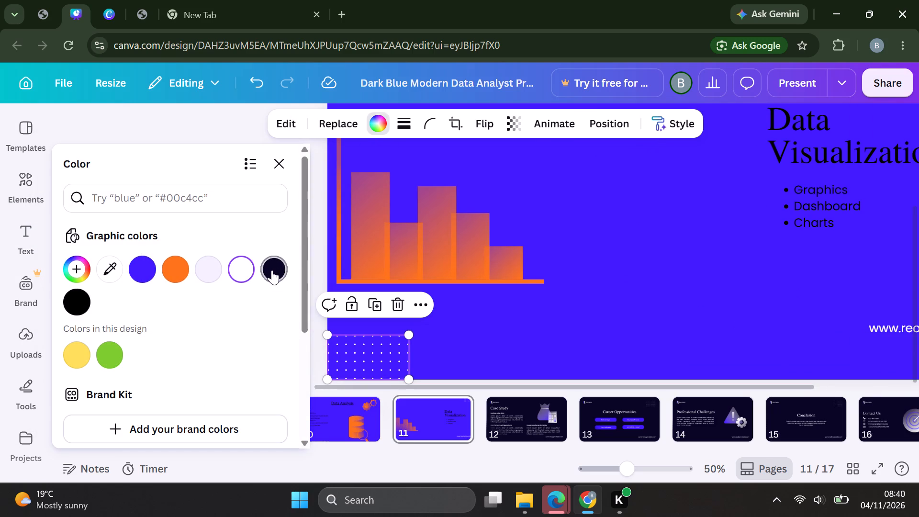
left_click(271, 270)
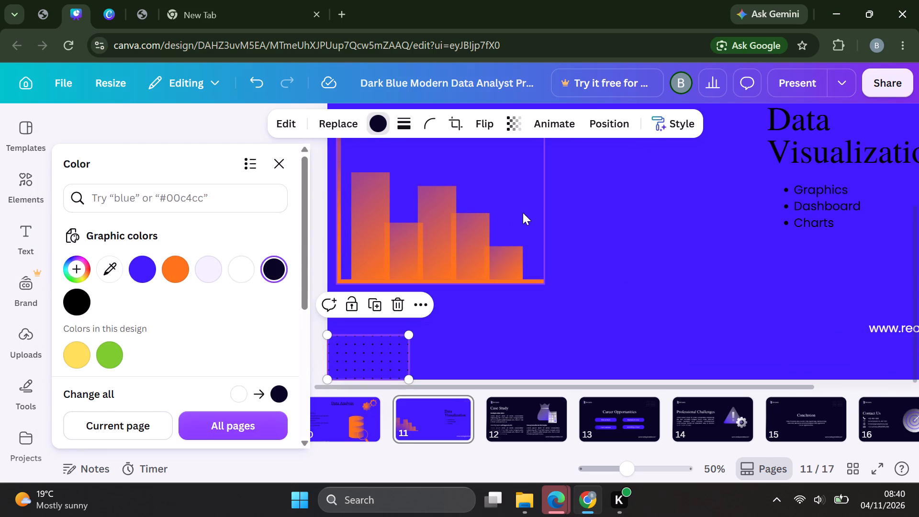
left_click(533, 208)
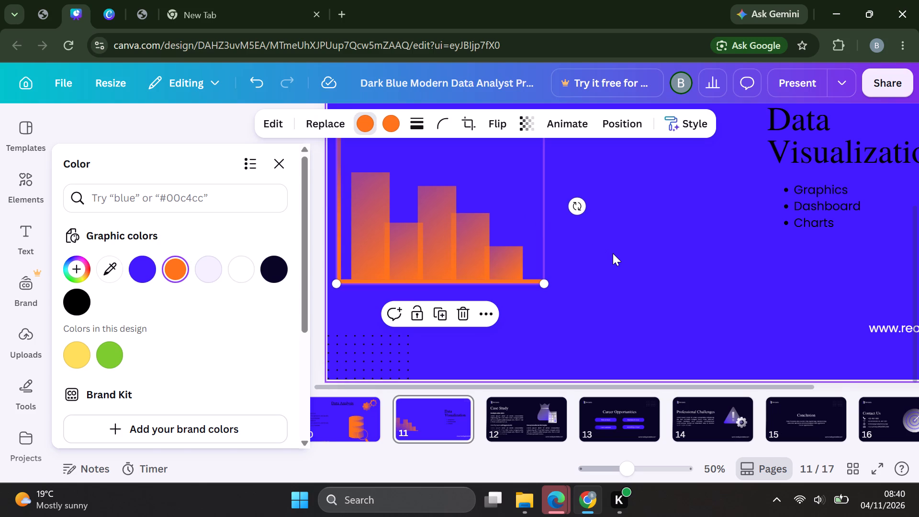
left_click(613, 253)
Select the white dot pattern in the slide's top-right corner for recolouring.
scroll(613, 253, "left", 1)
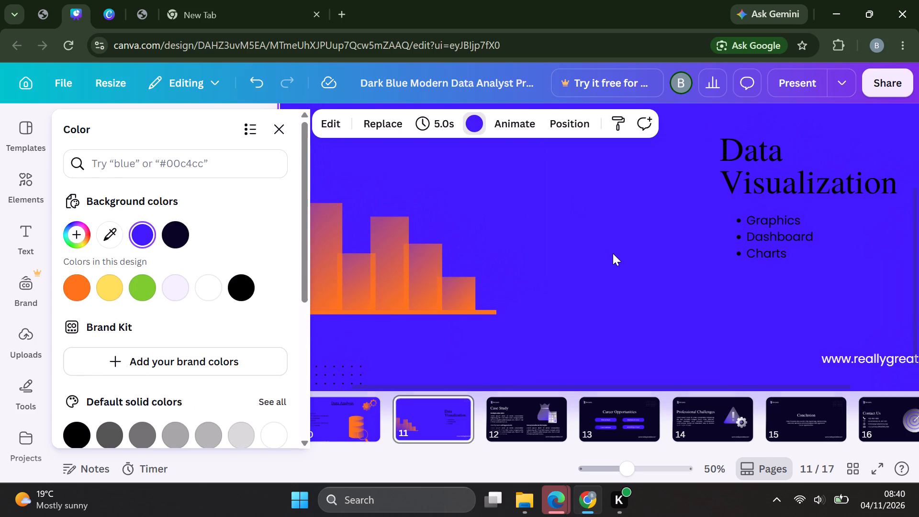
scroll(613, 253, "left", 1)
scroll(613, 253, "up", 3)
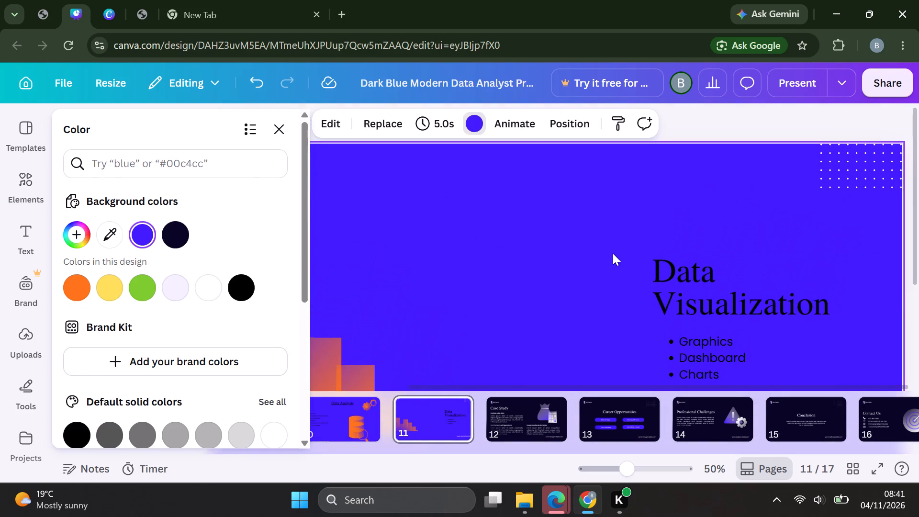
scroll(613, 253, "up", 1)
left_click(865, 176)
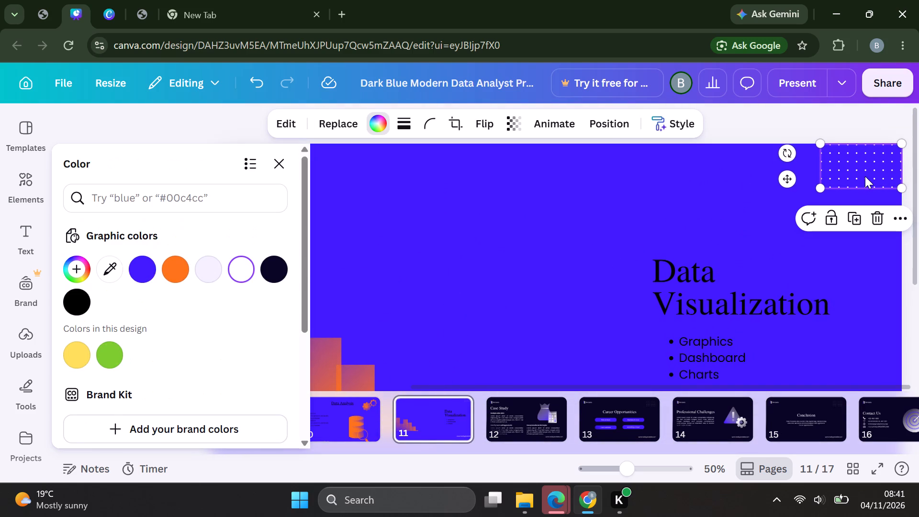
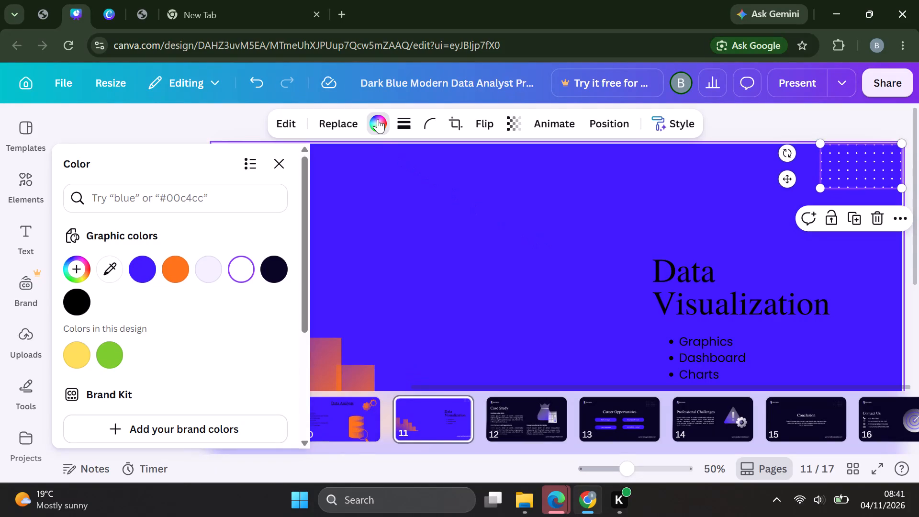
Recolour the dot pattern in the slide's top-right corner to Dark indigo #0a0425.
left_click(378, 118)
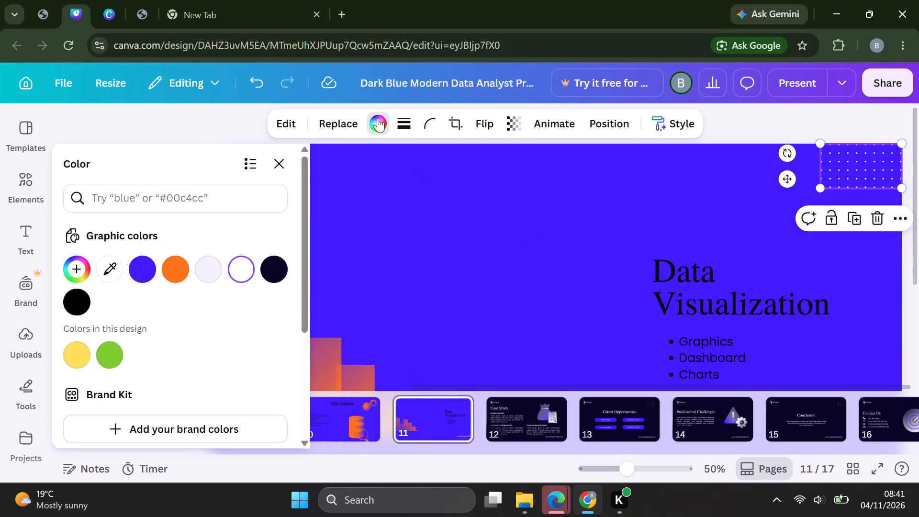
left_click(378, 118)
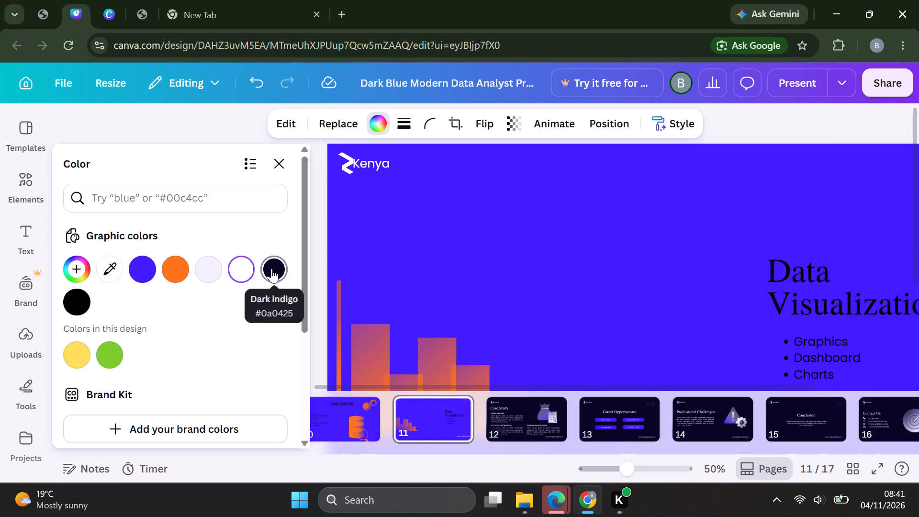
left_click(271, 269)
left_click(406, 242)
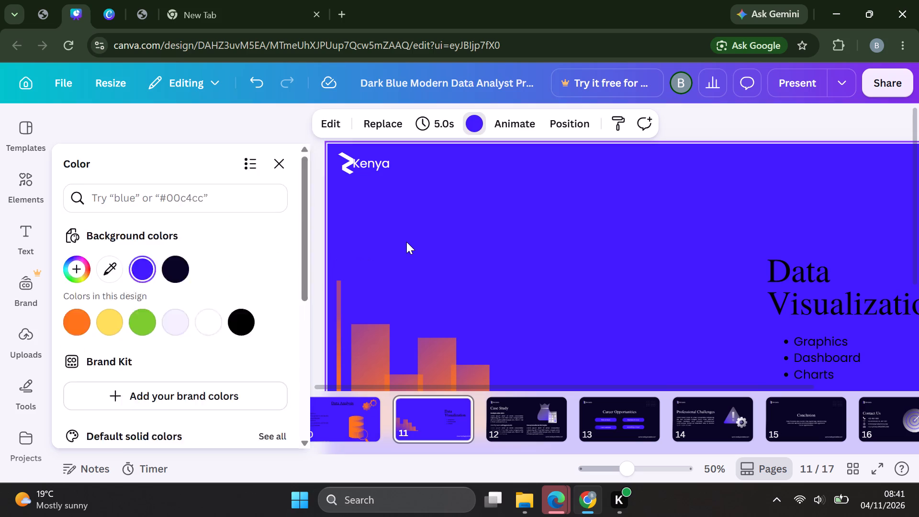
Recolour the indigo part of the logo mark beside the Kenya text to Dark indigo #0a0425.
left_click(341, 165)
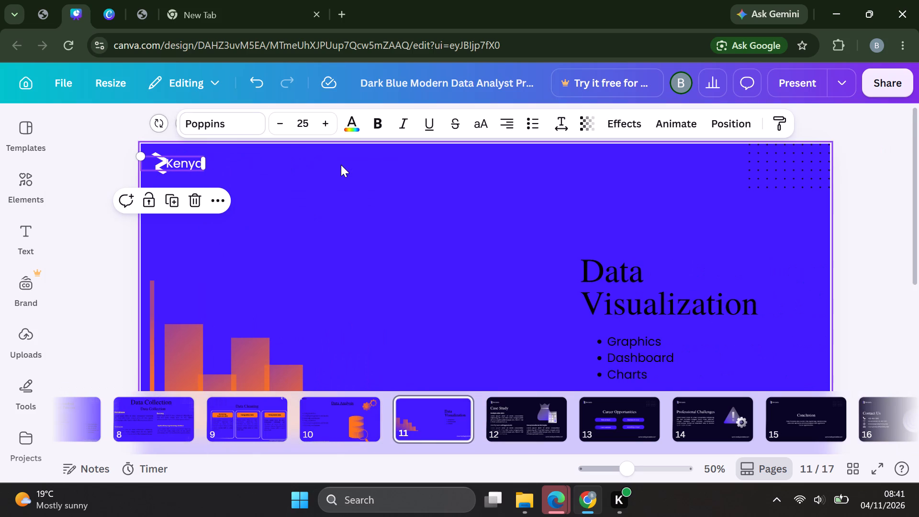
left_click(341, 165)
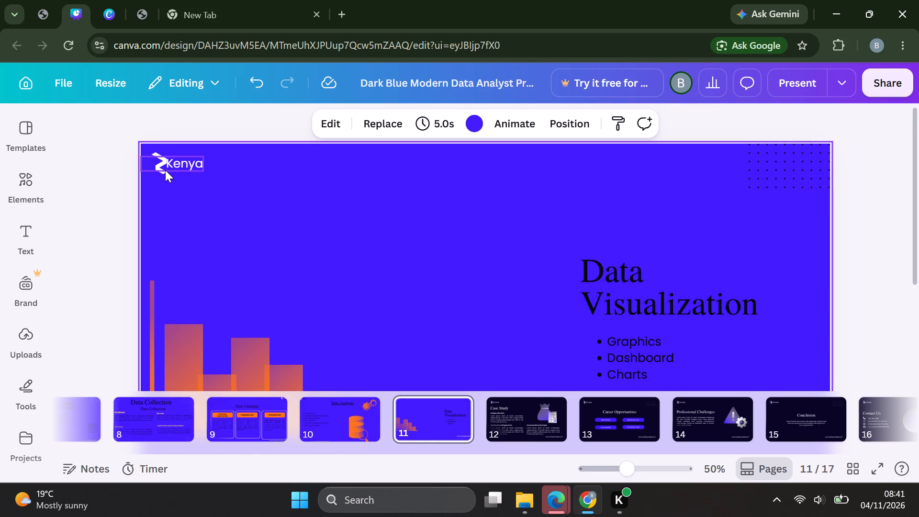
left_click(173, 164)
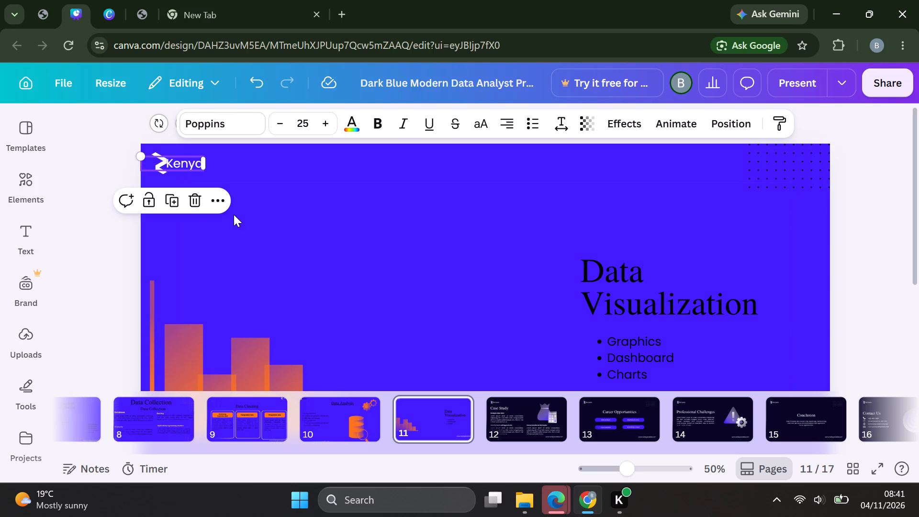
left_click(252, 217)
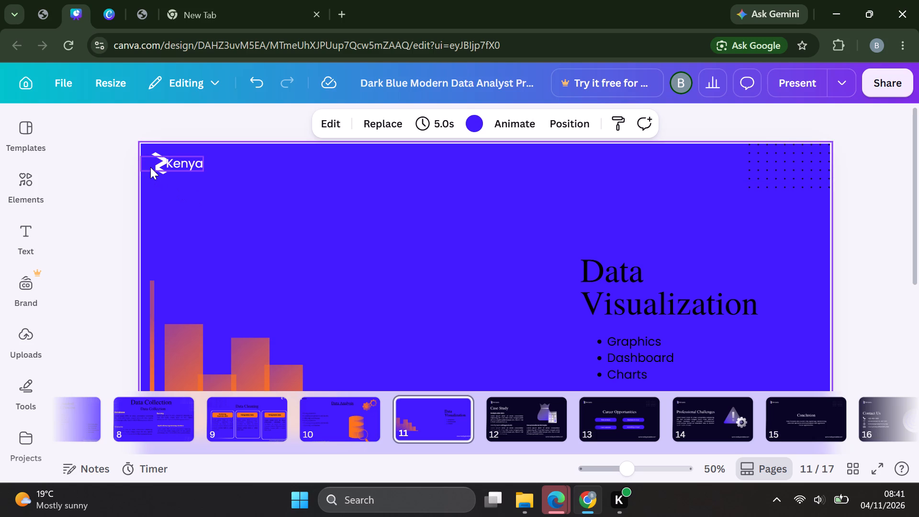
left_click(150, 167)
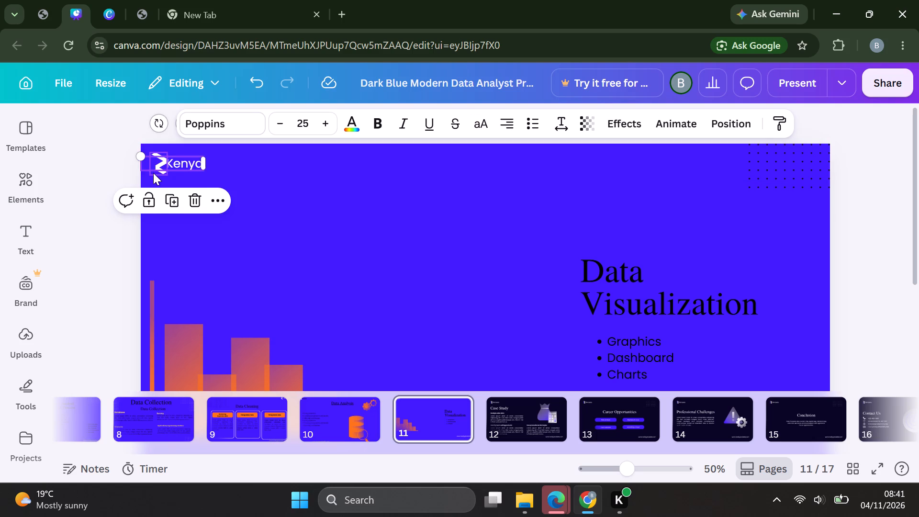
left_click(154, 173)
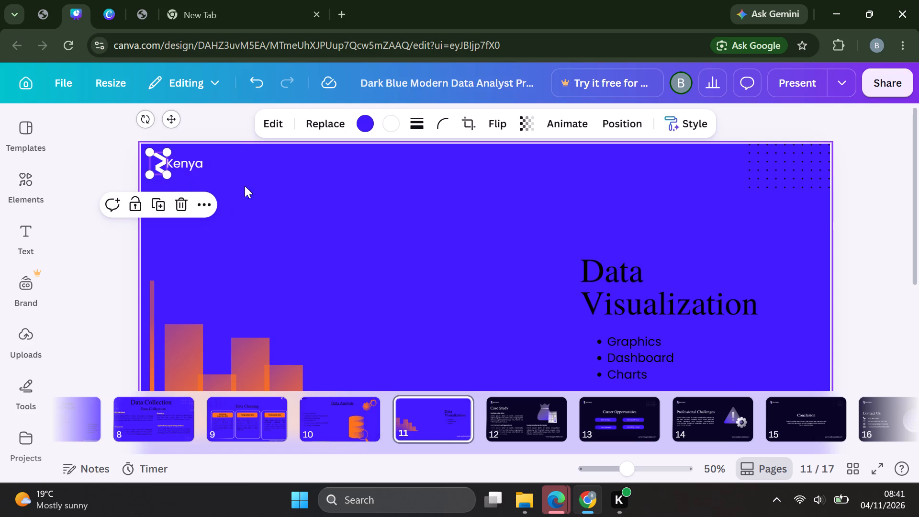
left_click(366, 123)
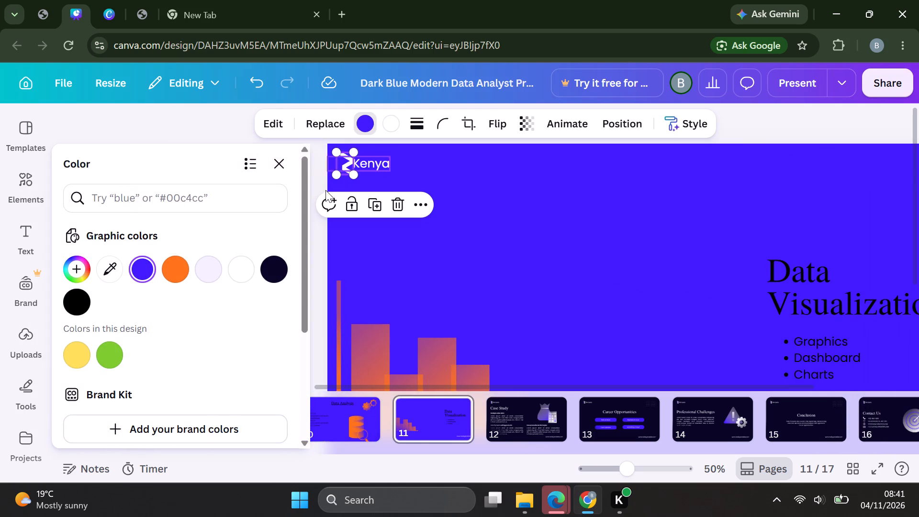
left_click(280, 261)
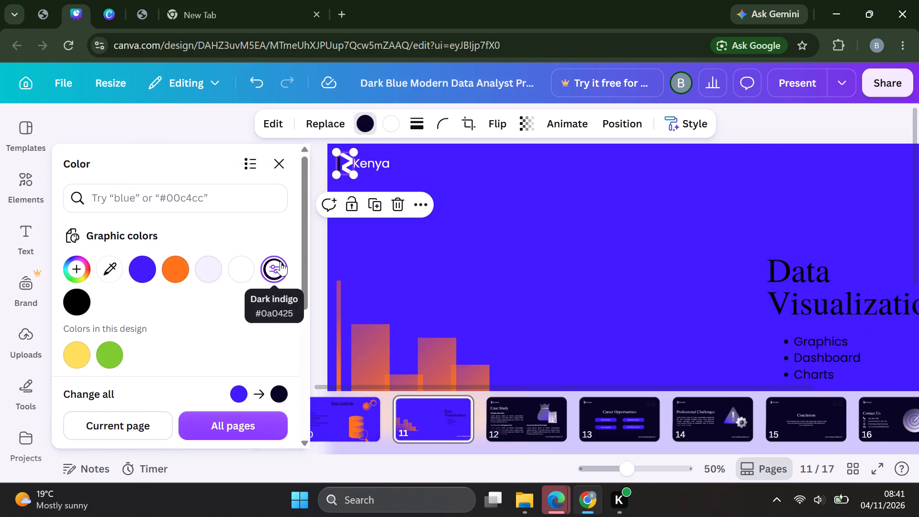
left_click(405, 250)
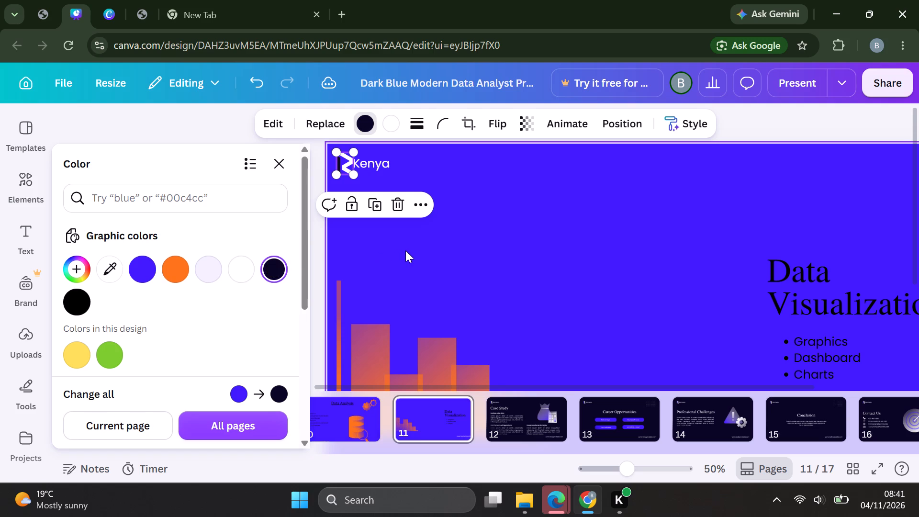
left_click(405, 250)
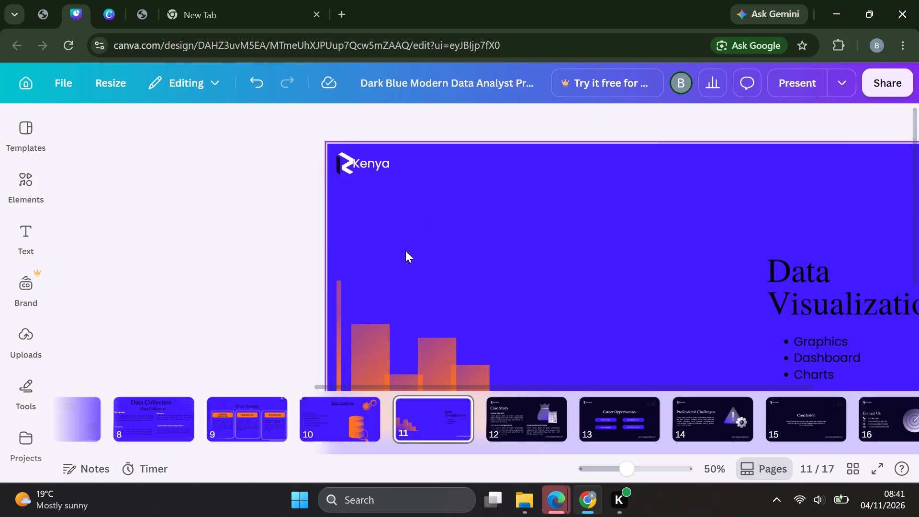
Review the whole Data Visualization slide, from the Kenya logo down to the website text and lower dot pattern.
scroll(313, 217, "down", 1)
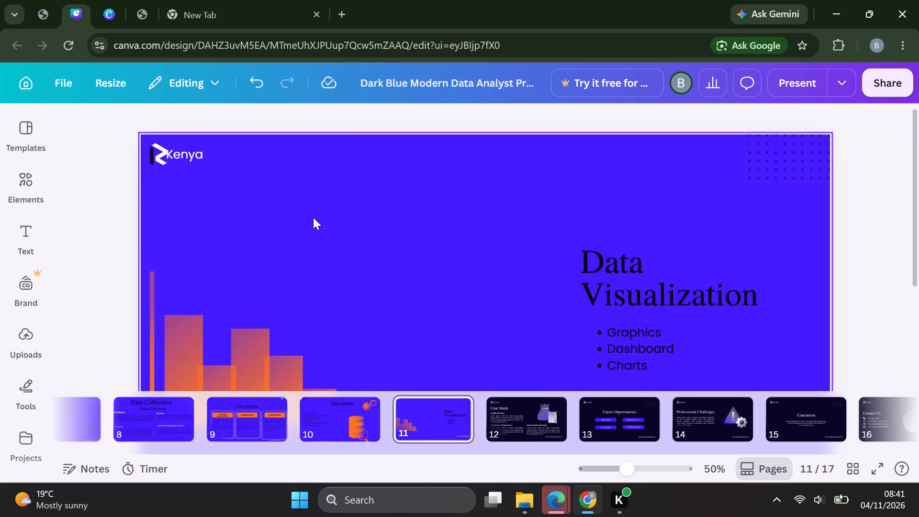
scroll(313, 217, "down", 2)
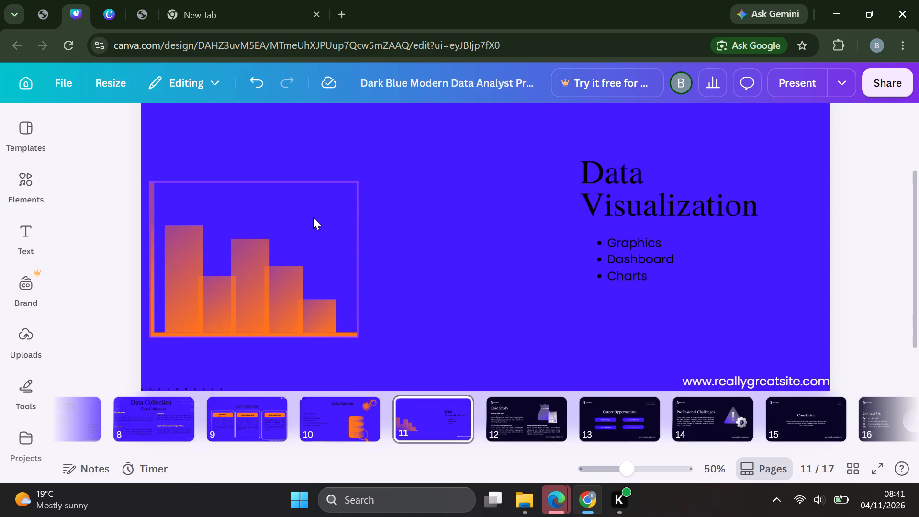
scroll(313, 217, "down", 3)
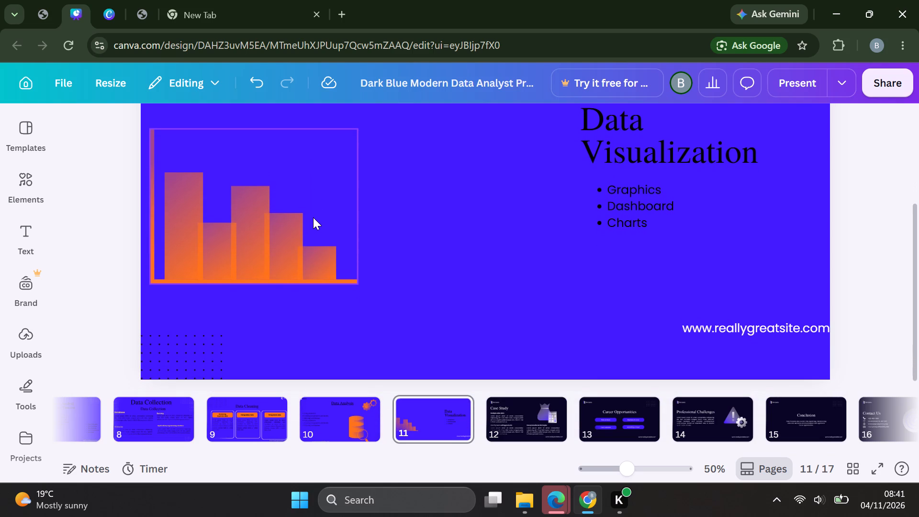
scroll(313, 217, "up", 3)
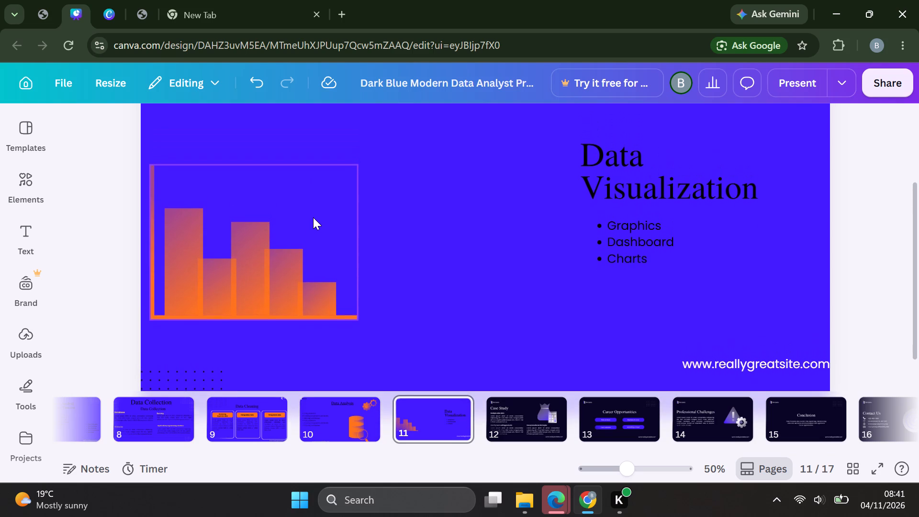
scroll(313, 217, "up", 1)
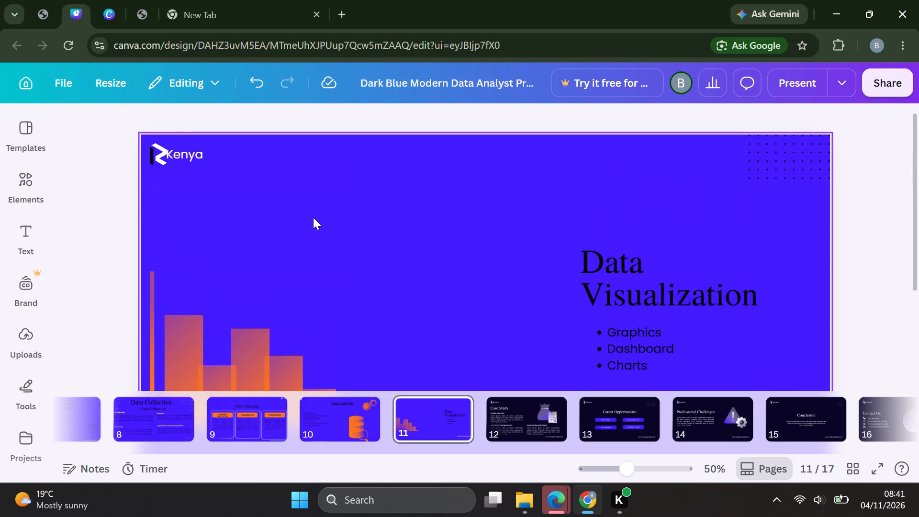
scroll(313, 217, "down", 4)
scroll(313, 217, "up", 1)
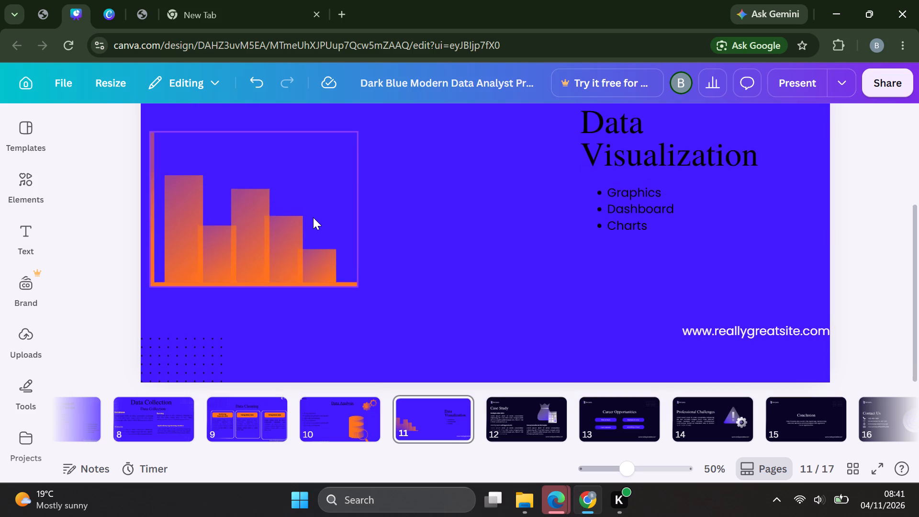
scroll(313, 217, "up", 1)
Move the Data Visualization heading left to the middle of the slide, between the bar chart and the bullet list.
left_click(605, 276)
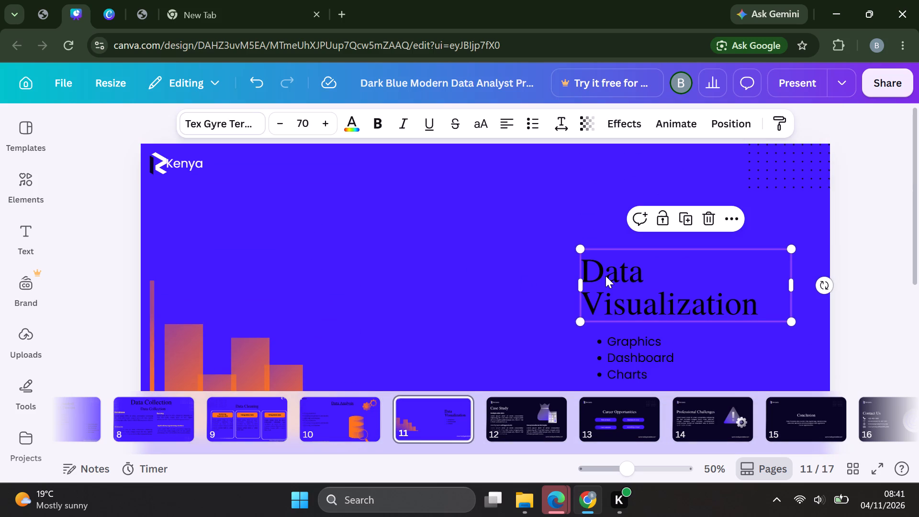
left_click_drag(605, 276, 478, 278)
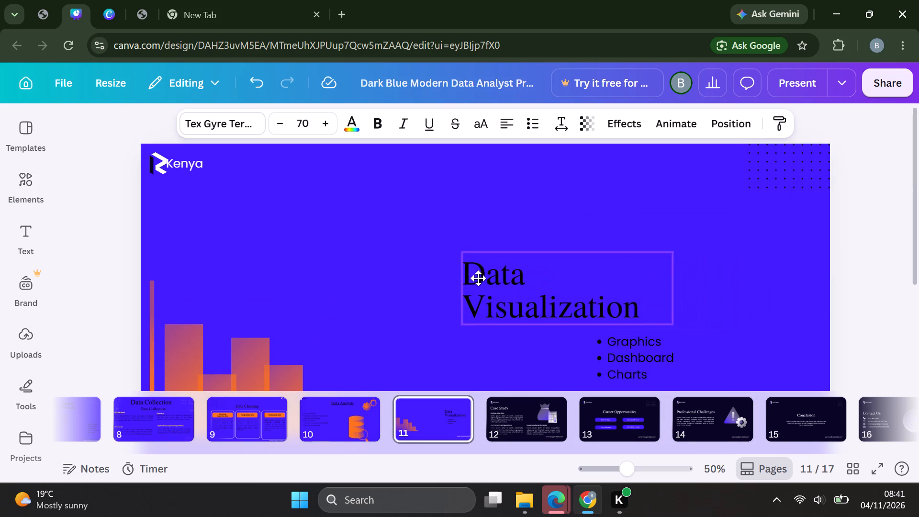
left_click_drag(478, 278, 393, 290)
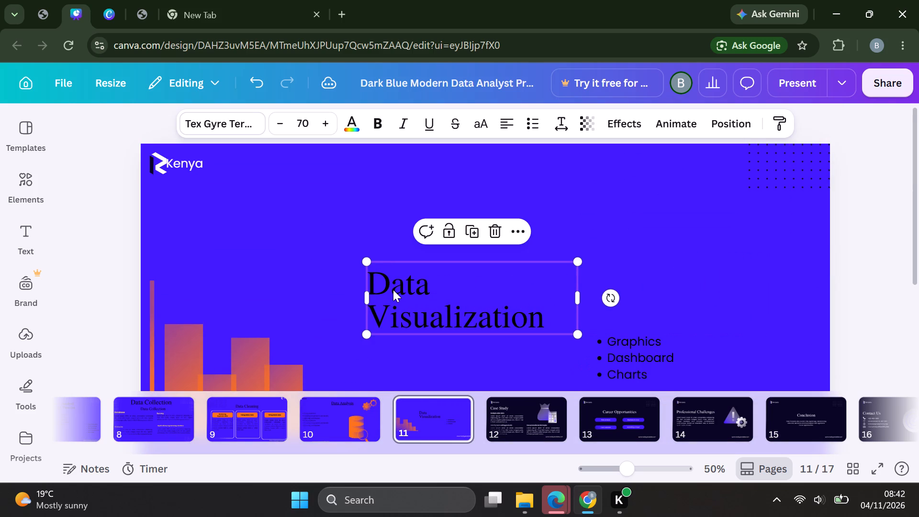
left_click_drag(420, 299, 403, 294)
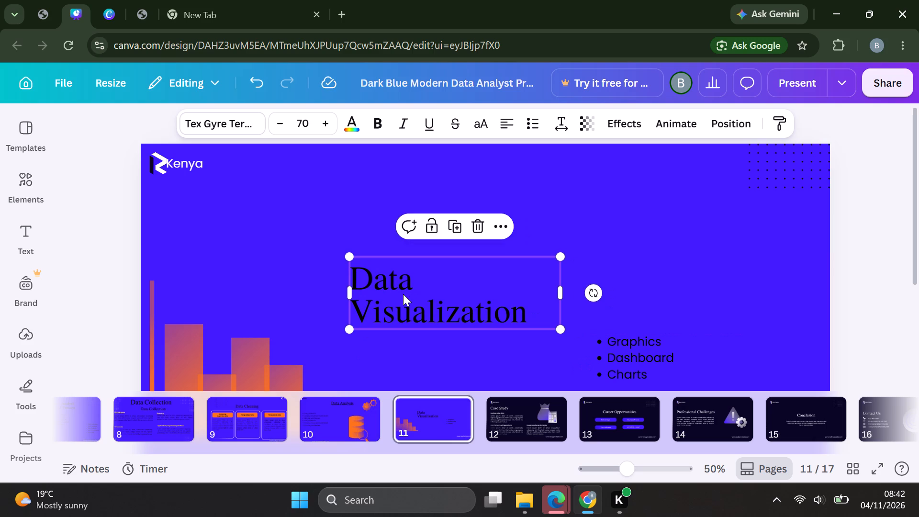
Add an orange circle containing the letter v to the centre of the Data Visualization slide.
type("cv")
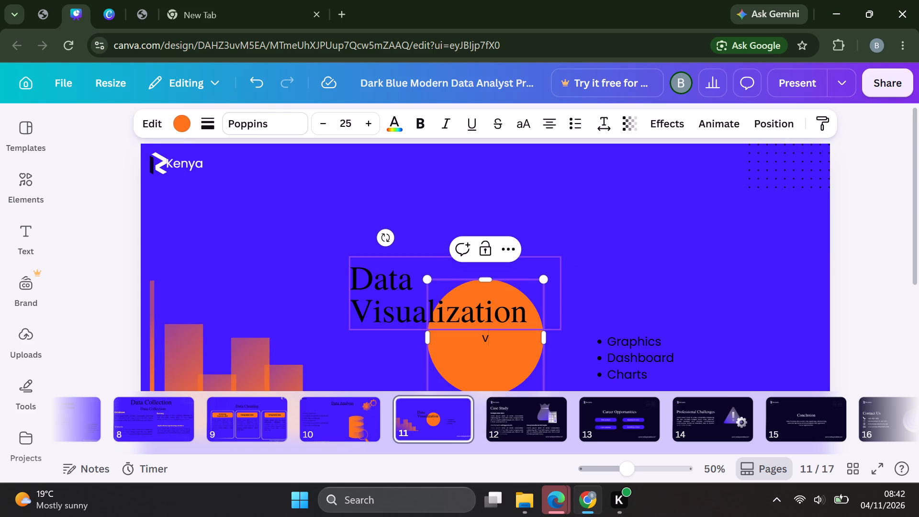
left_click(639, 258)
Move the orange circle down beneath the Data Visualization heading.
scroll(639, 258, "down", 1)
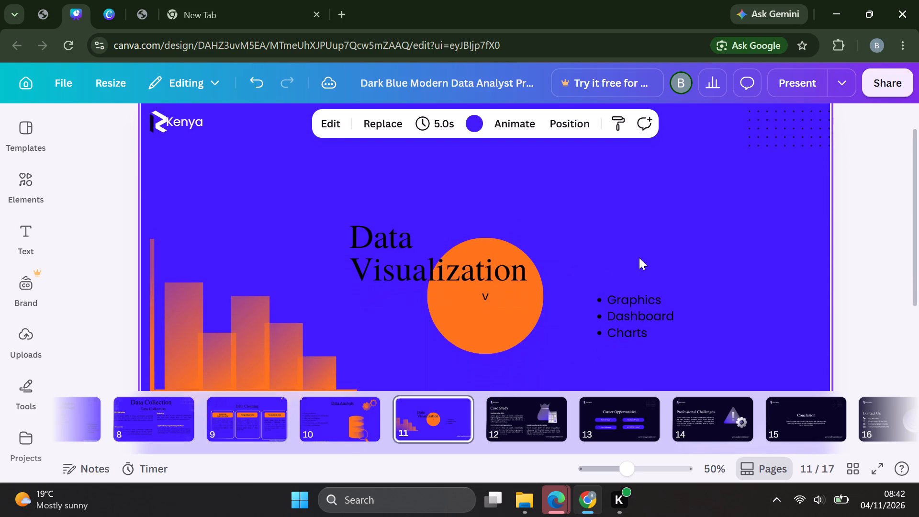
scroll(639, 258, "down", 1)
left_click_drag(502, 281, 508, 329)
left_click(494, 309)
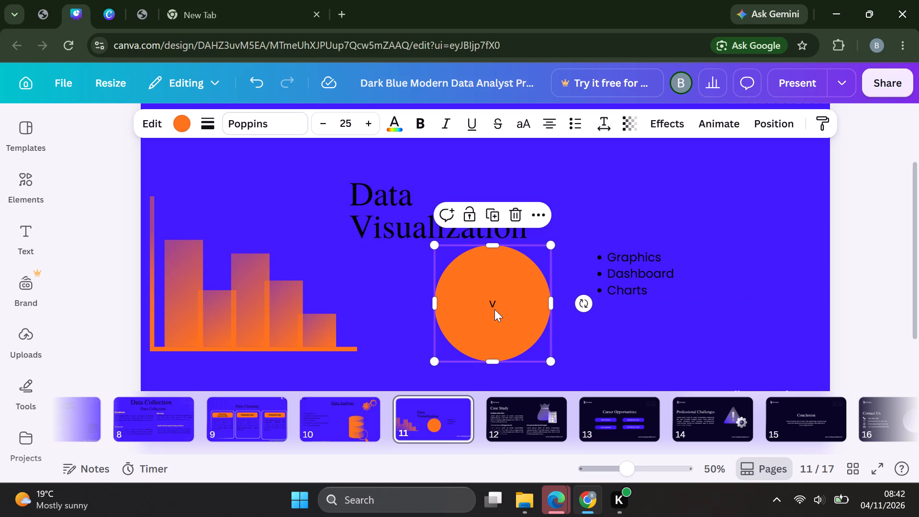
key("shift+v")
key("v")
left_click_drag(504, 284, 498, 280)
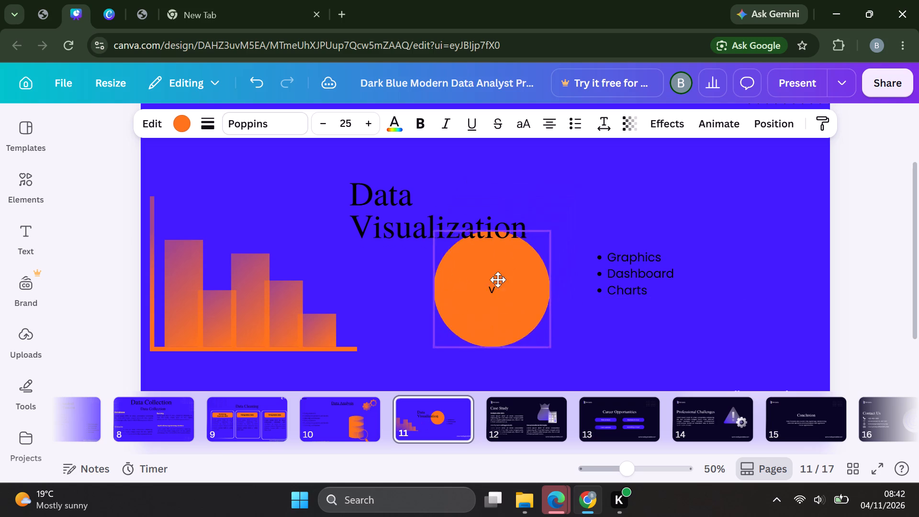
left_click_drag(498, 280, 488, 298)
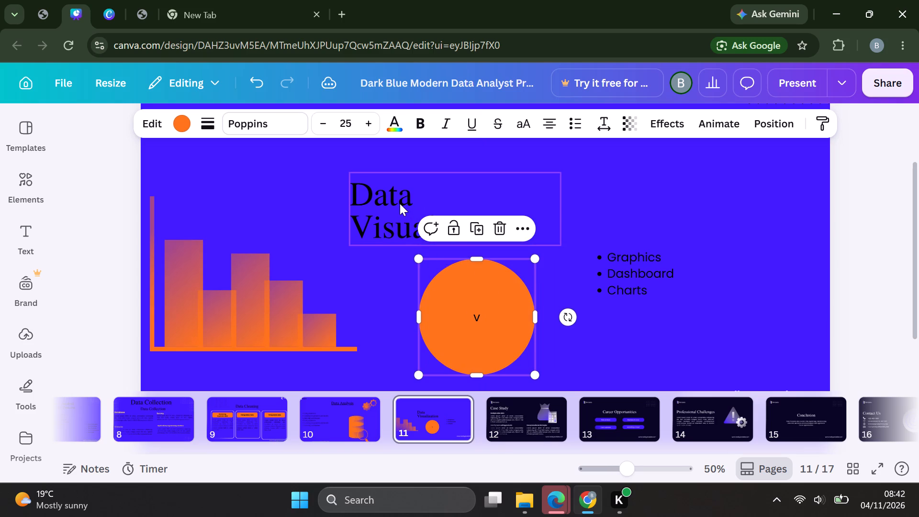
Raise the Data Visualization heading and nudge it slightly right, leaving a gap above the orange circle.
left_click_drag(400, 203, 414, 172)
Move the orange circle to the slide's left side, below the Kenya logo and just above the chart's bars.
left_click_drag(437, 286, 428, 286)
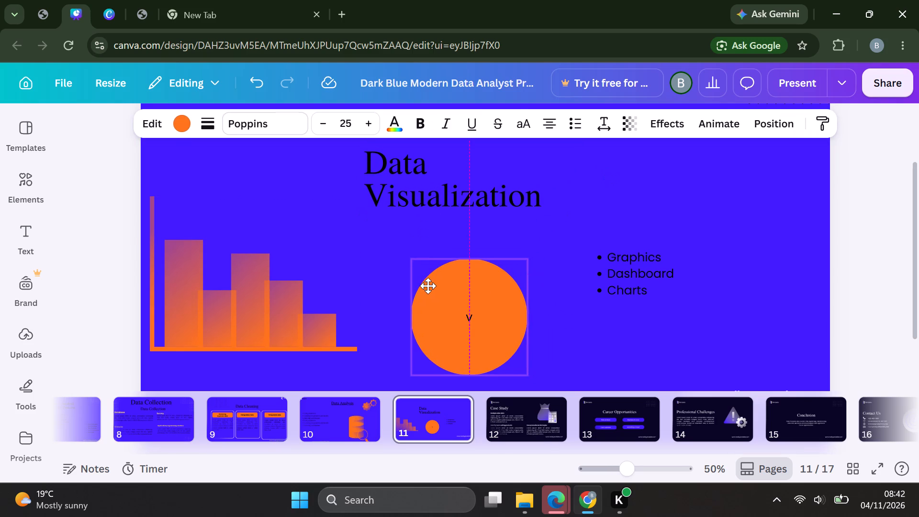
left_click_drag(428, 286, 291, 234)
left_click_drag(291, 234, 257, 226)
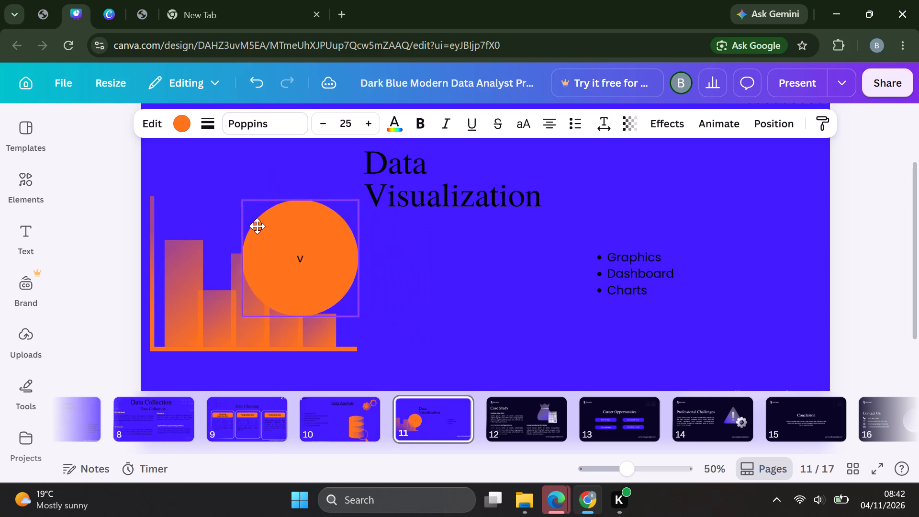
left_click_drag(257, 226, 201, 151)
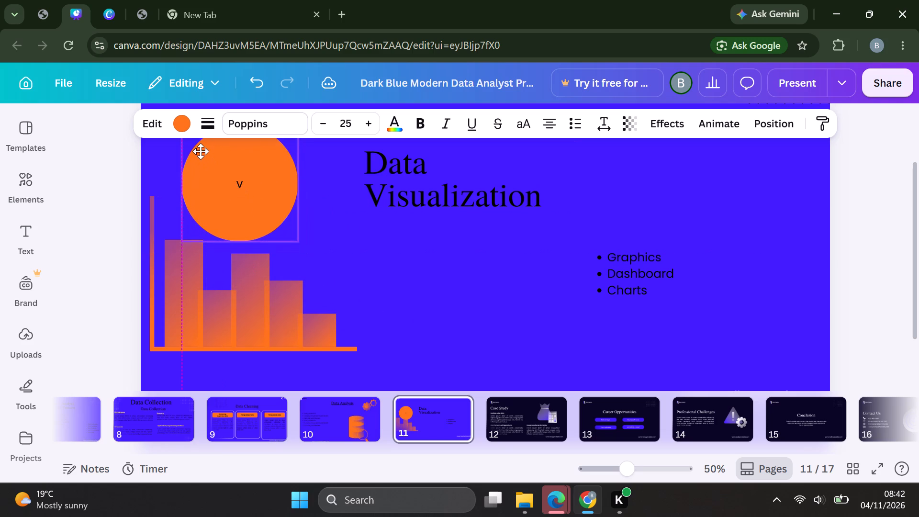
left_click_drag(201, 151, 187, 153)
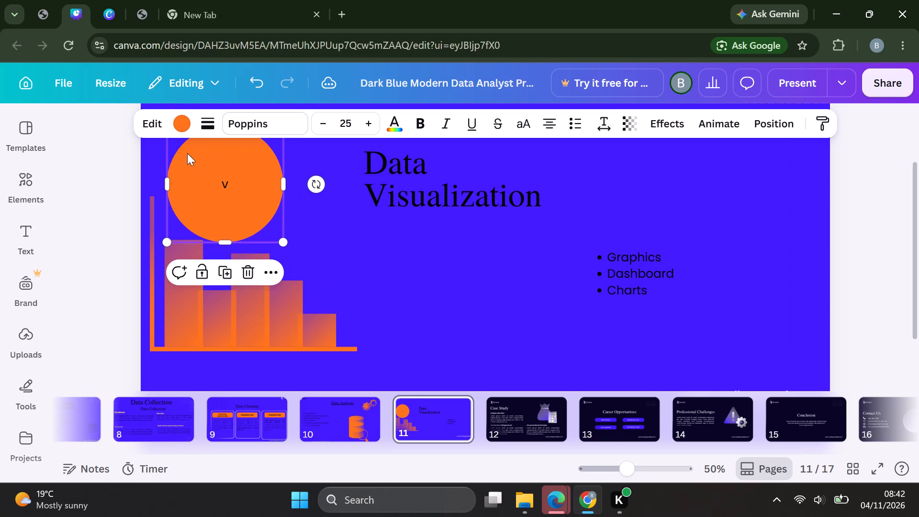
left_click(390, 251)
scroll(390, 251, "up", 1)
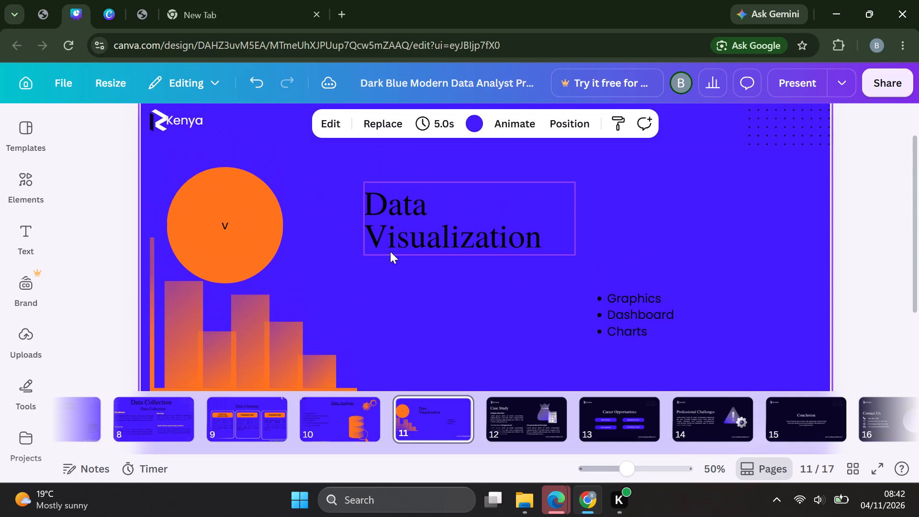
Nudge the orange circle slightly up and left and replace its letter v with the text Goal Post.
left_click_drag(250, 204, 243, 189)
left_click(212, 203)
double_click(216, 207)
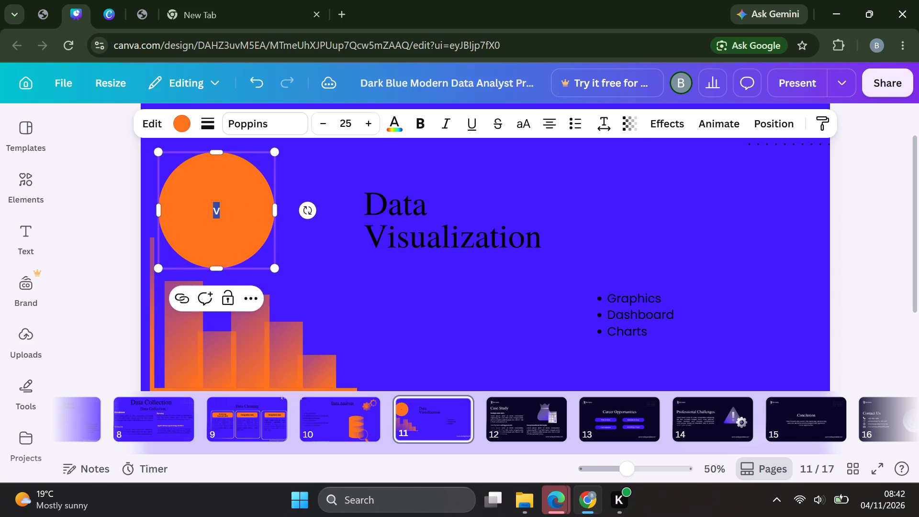
left_click(226, 216)
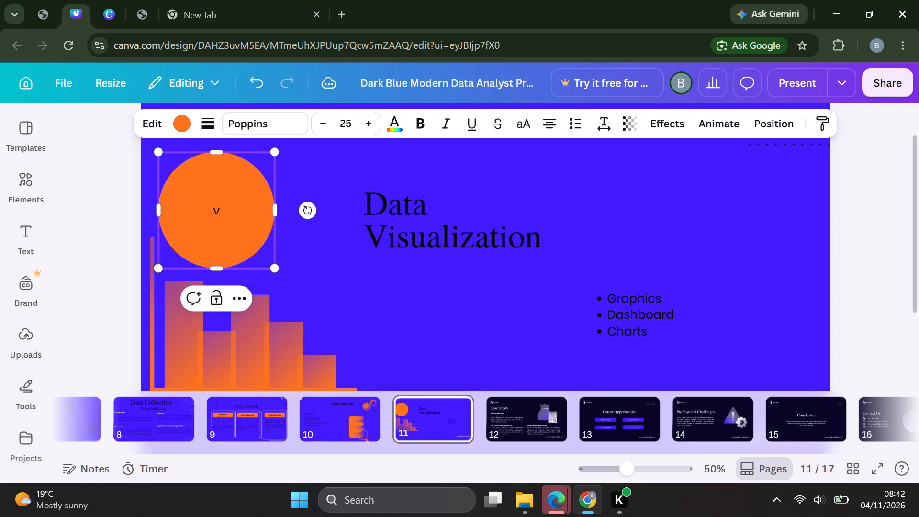
key("BackSpace")
key("shift+g")
type("oal")
key("space")
type("Post")
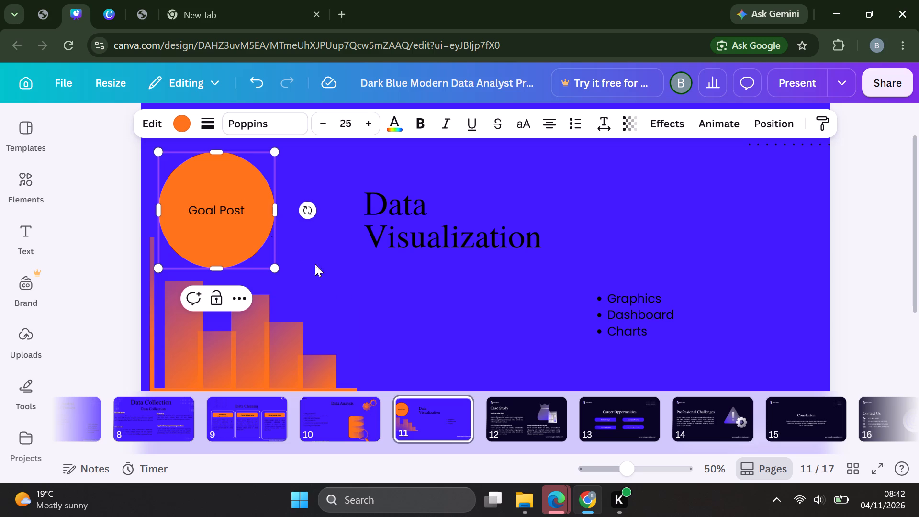
left_click(363, 298)
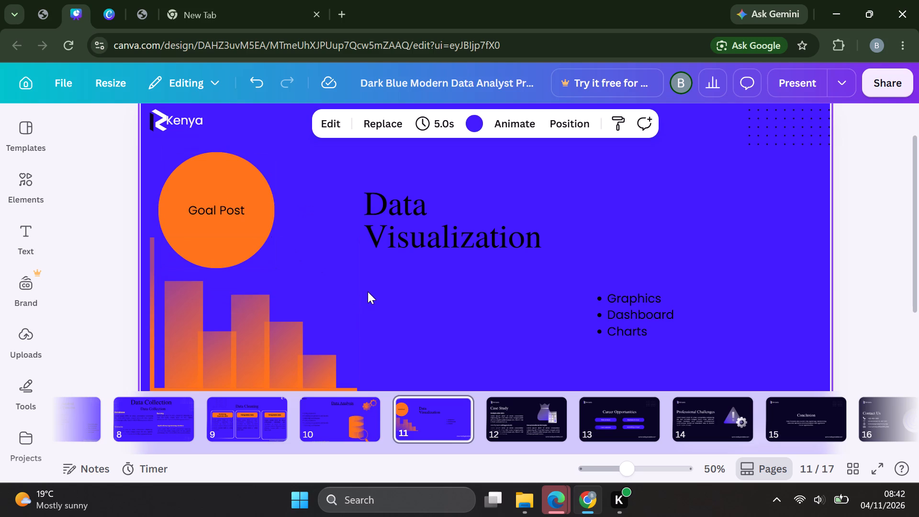
Add a second orange circle without any text to the middle of the slide.
left_click(445, 242)
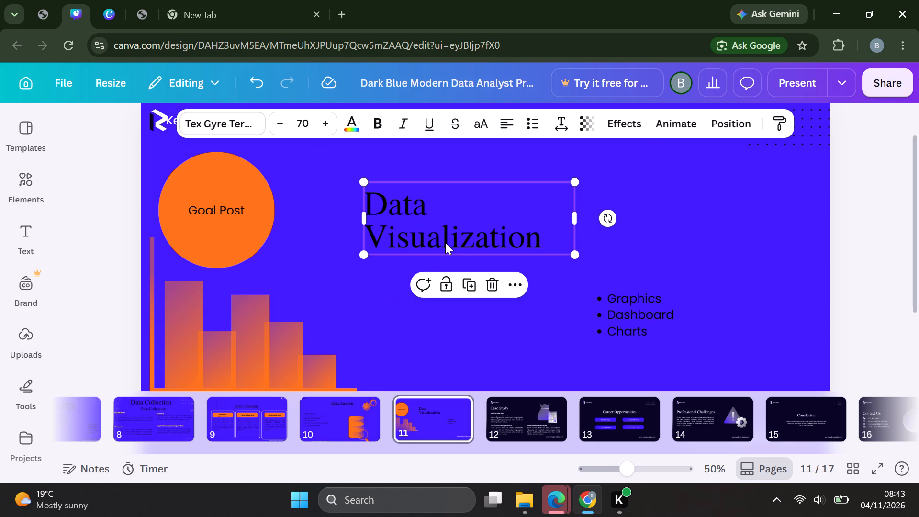
key("c")
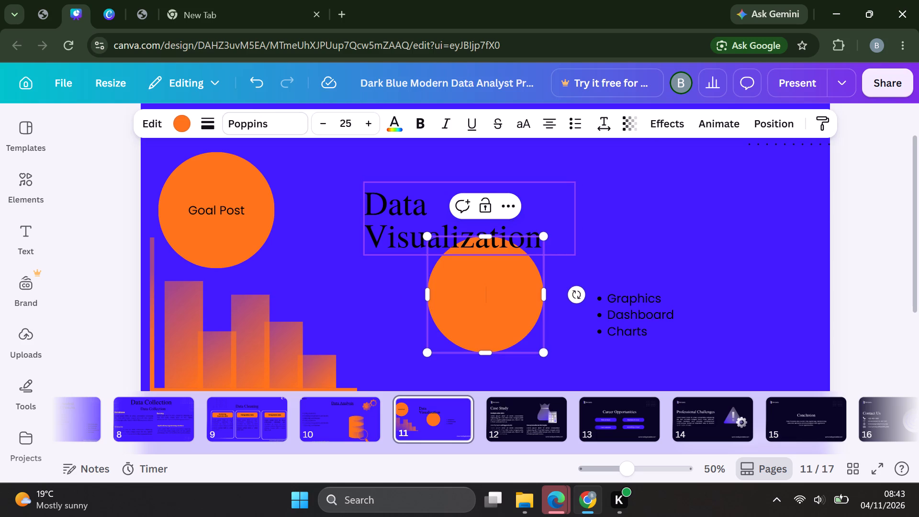
key("c")
left_click(483, 300)
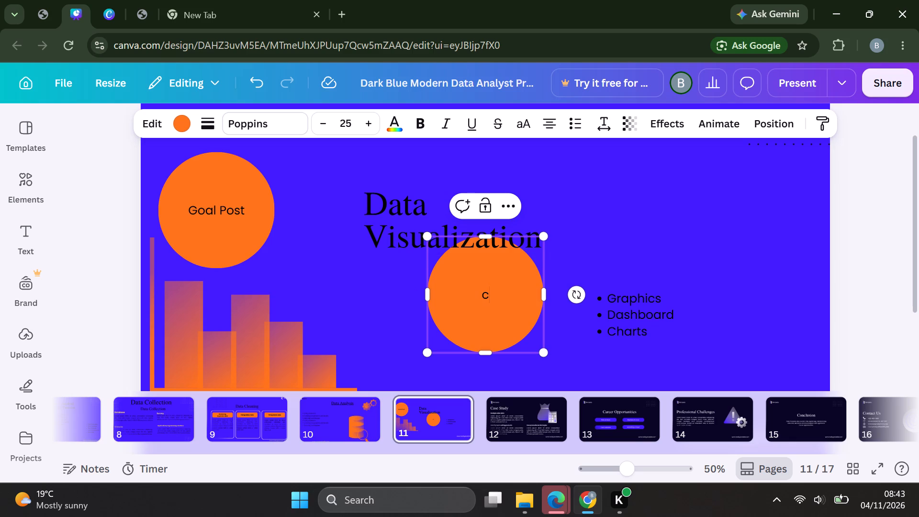
key("Right")
key("BackSpace")
left_click_drag(483, 300, 541, 276)
left_click_drag(541, 276, 528, 283)
left_click(604, 263)
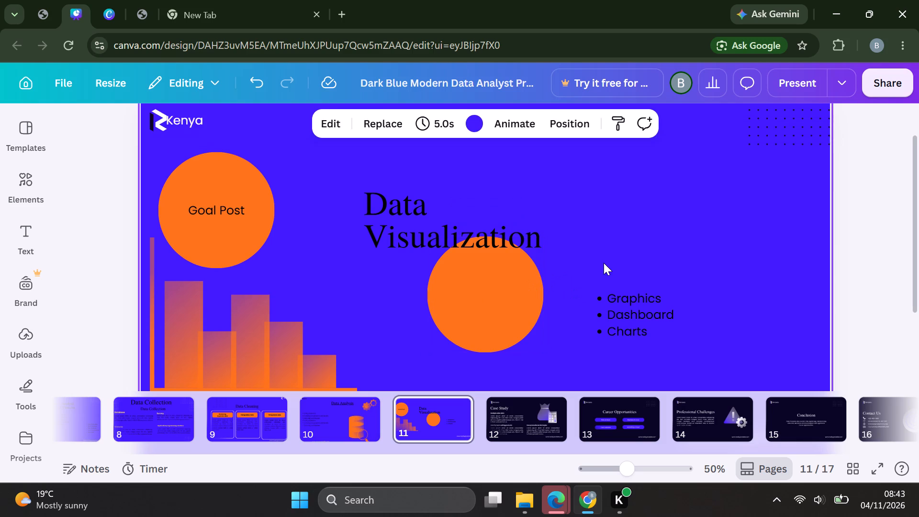
Move the blank orange circle to the slide's right edge, level with the heading, so about a third of it remains on the page.
left_click_drag(513, 281, 639, 202)
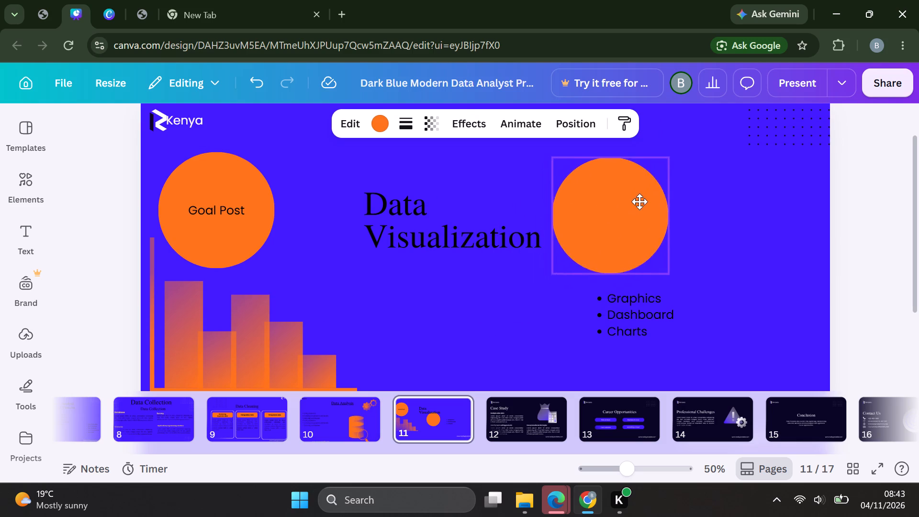
left_click_drag(639, 202, 803, 189)
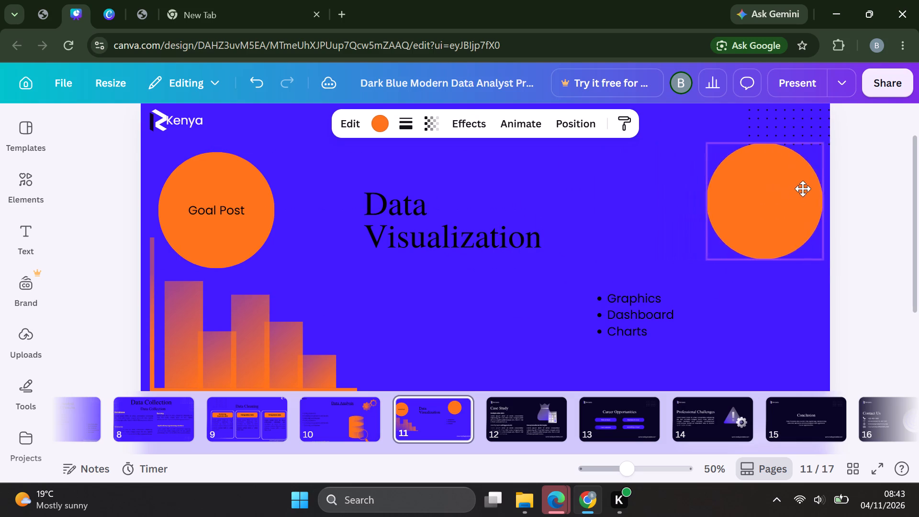
left_click_drag(803, 189, 912, 208)
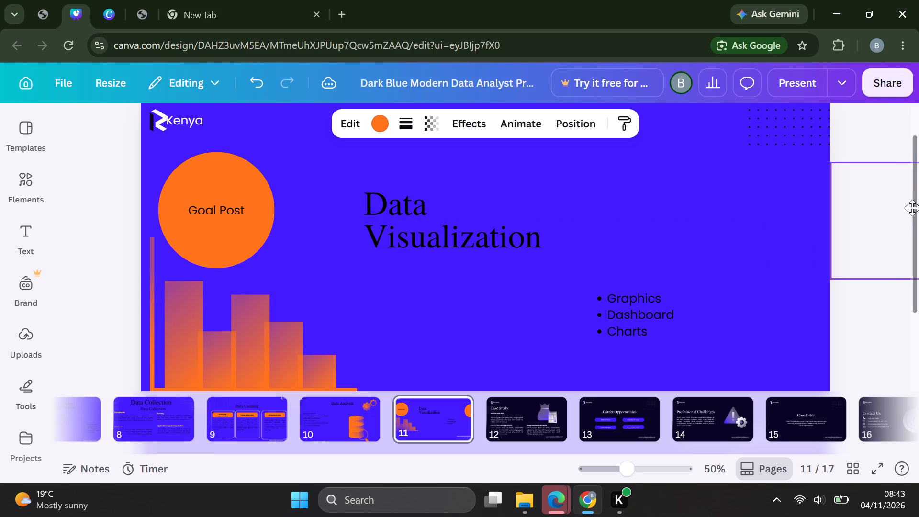
left_click_drag(912, 208, 877, 209)
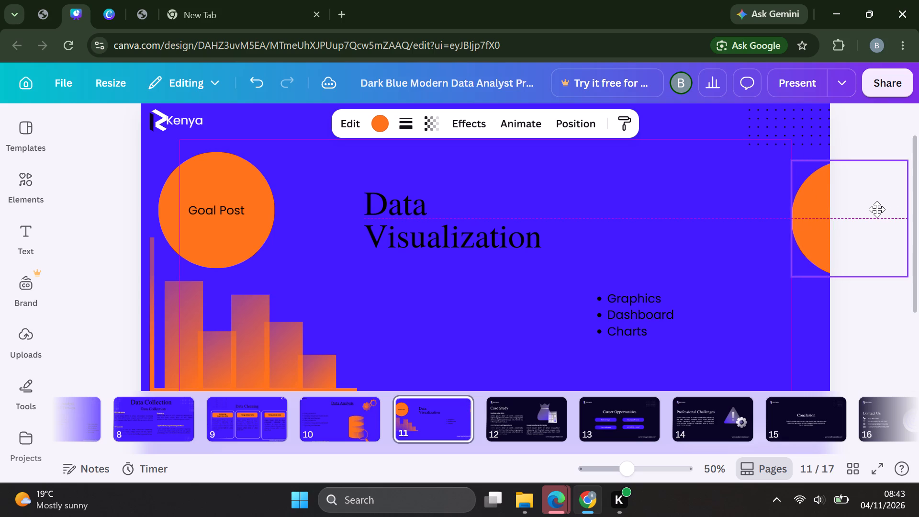
left_click_drag(877, 209, 875, 213)
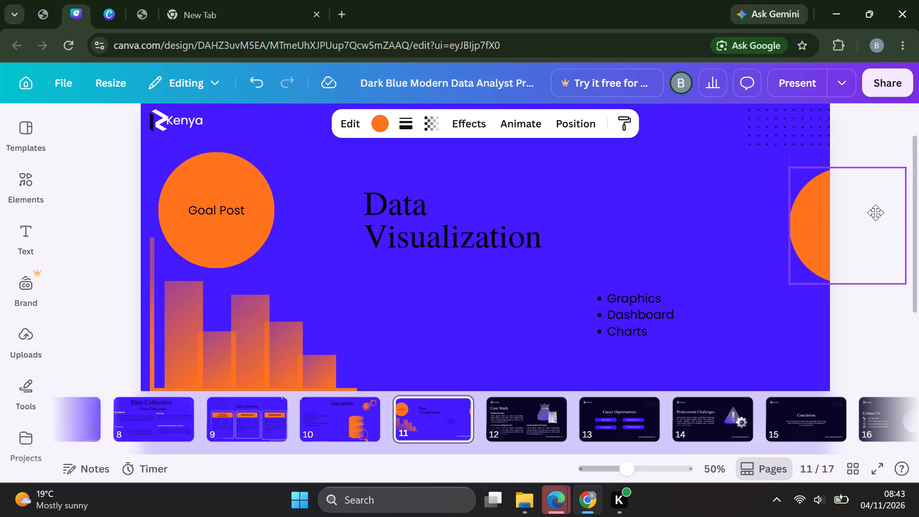
left_click_drag(875, 213, 873, 205)
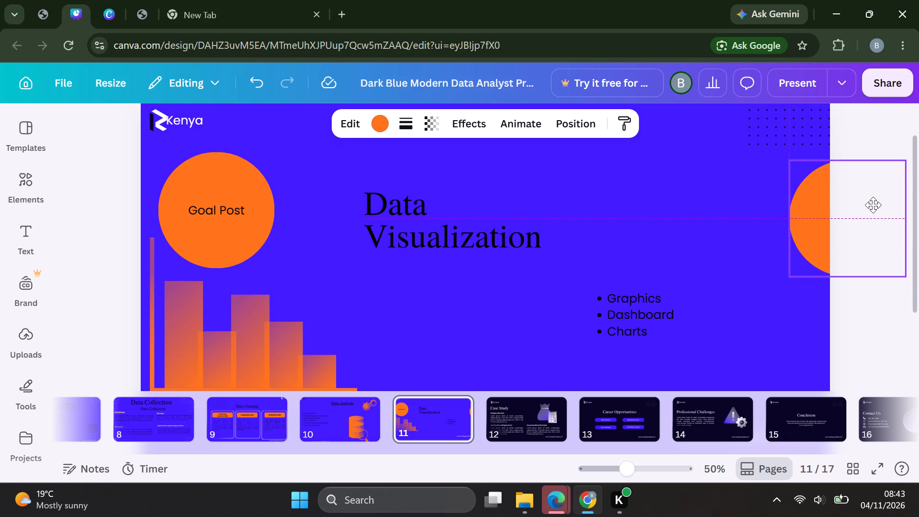
left_click_drag(873, 205, 873, 203)
left_click(684, 214)
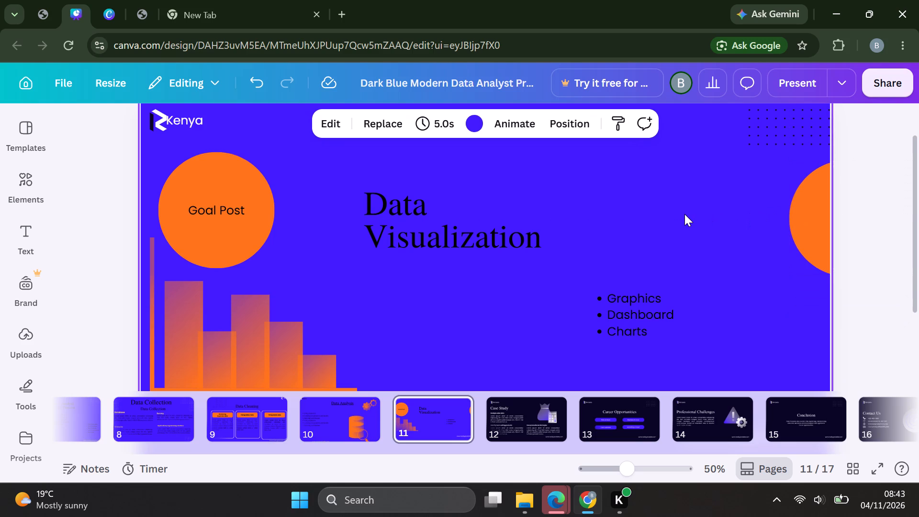
Add a third blank orange circle and place it in the slide's bottom-right corner, partly off the right edge.
scroll(684, 214, "down", 2)
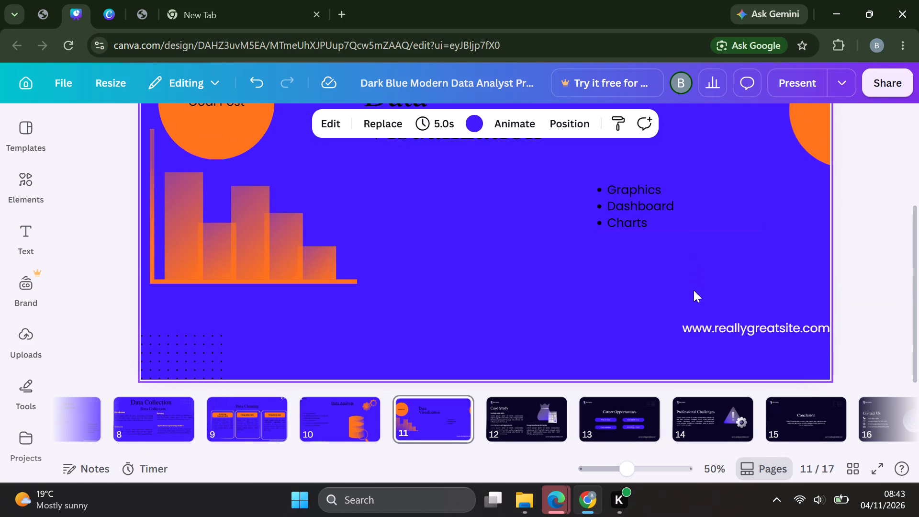
key("c")
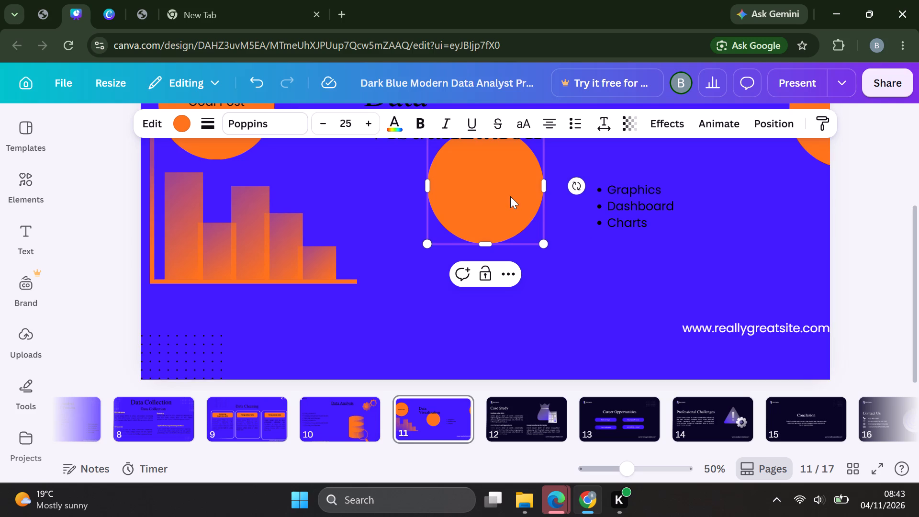
left_click_drag(510, 196, 336, 357)
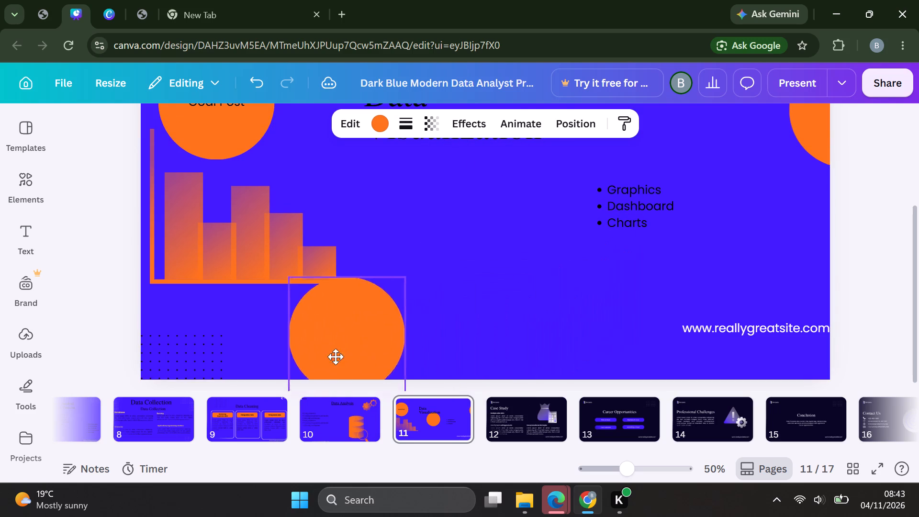
left_click_drag(336, 357, 805, 290)
left_click_drag(790, 285, 801, 291)
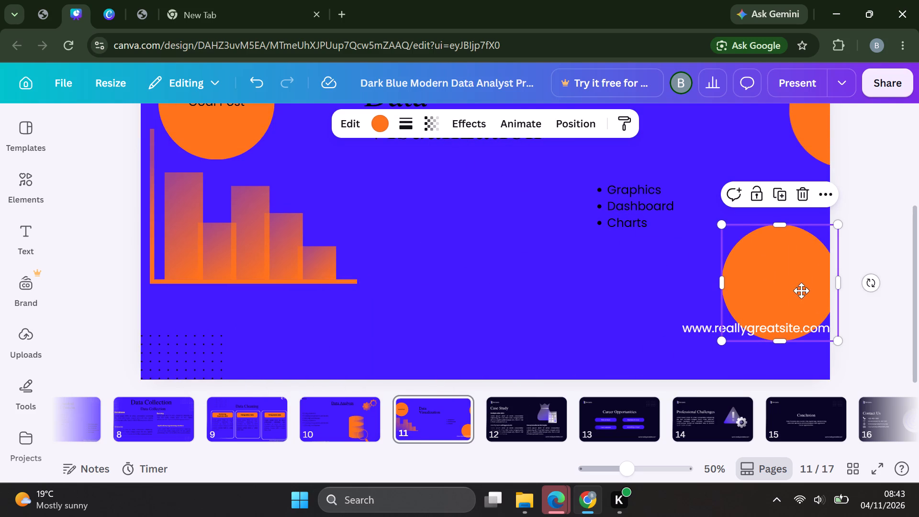
left_click_drag(801, 291, 842, 313)
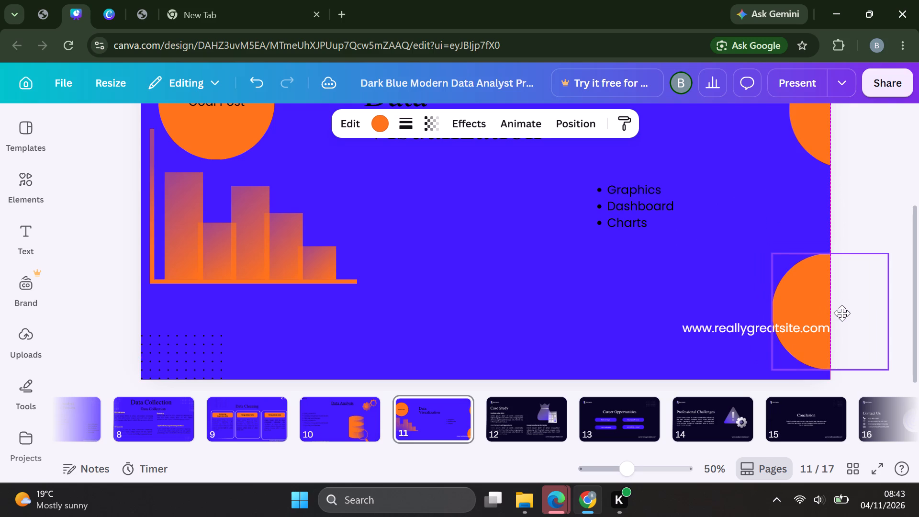
left_click_drag(842, 313, 837, 315)
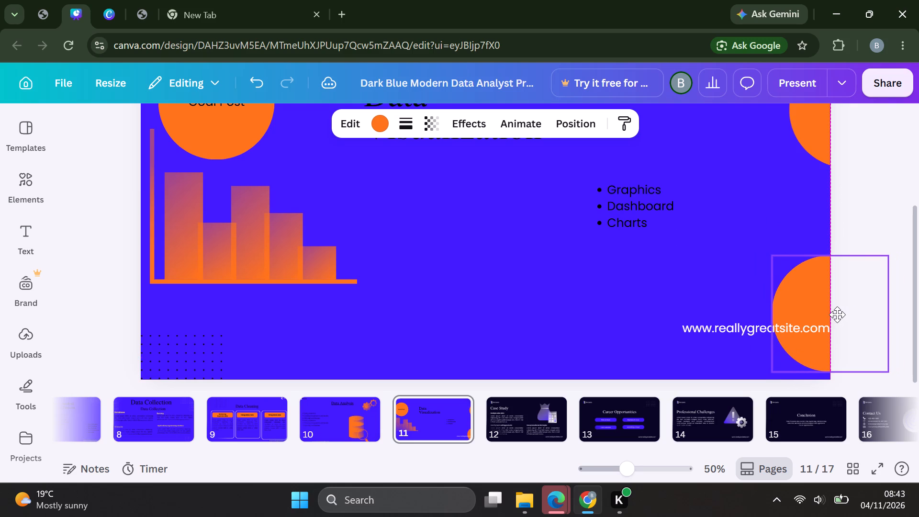
left_click_drag(837, 315, 847, 315)
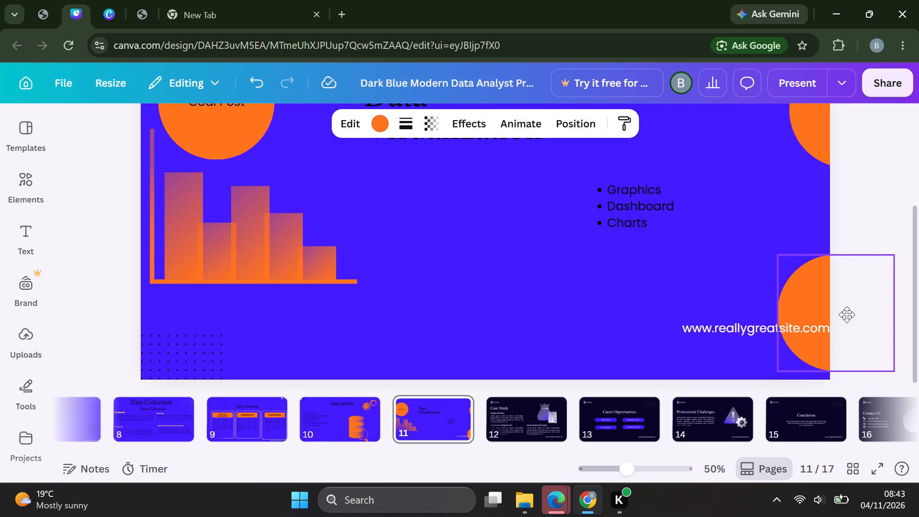
left_click_drag(847, 315, 851, 325)
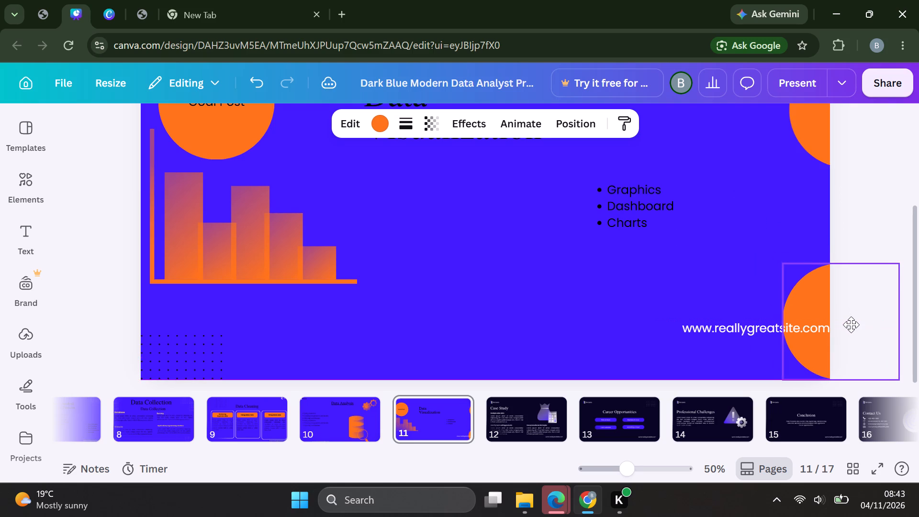
left_click_drag(851, 325, 852, 325)
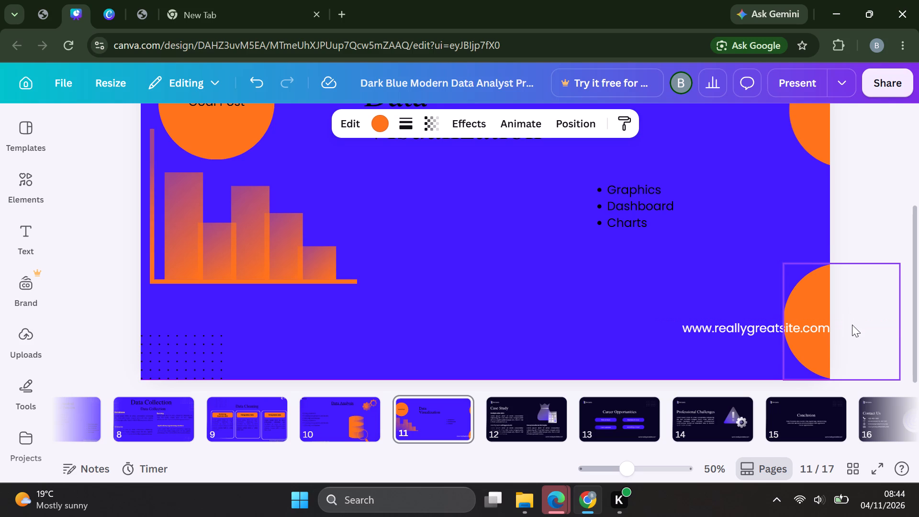
left_click(726, 294)
left_click_drag(724, 326, 664, 353)
left_click(576, 279)
Move the Data Visualization heading up and slightly right, centring its text box near the top of the slide.
scroll(576, 279, "up", 1)
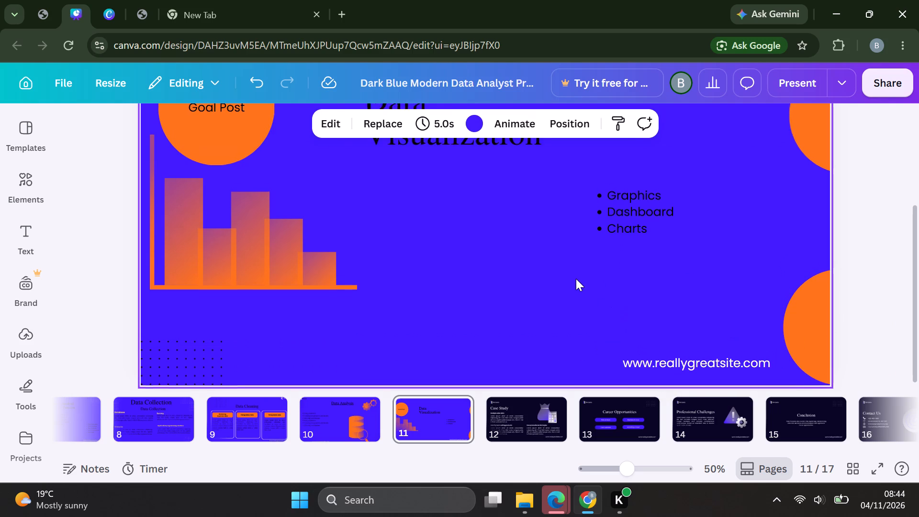
scroll(576, 279, "up", 1)
scroll(576, 279, "down", 1)
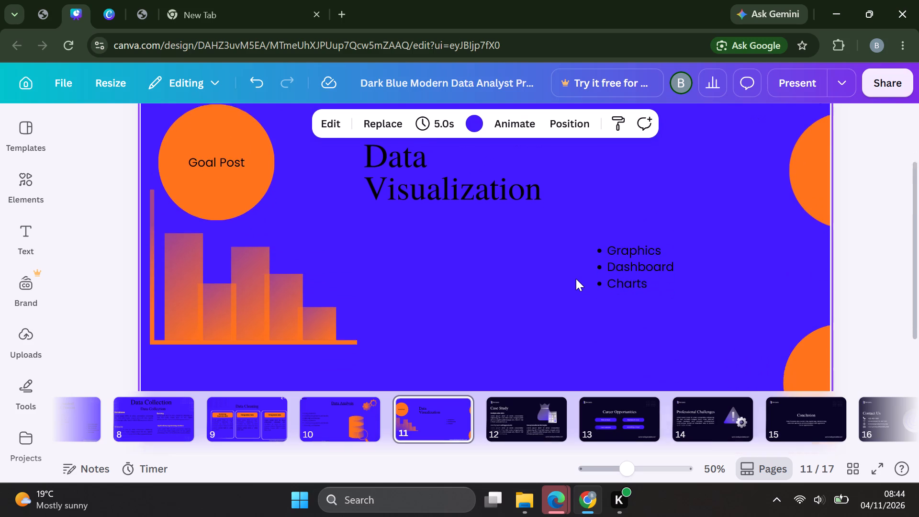
scroll(576, 279, "down", 2)
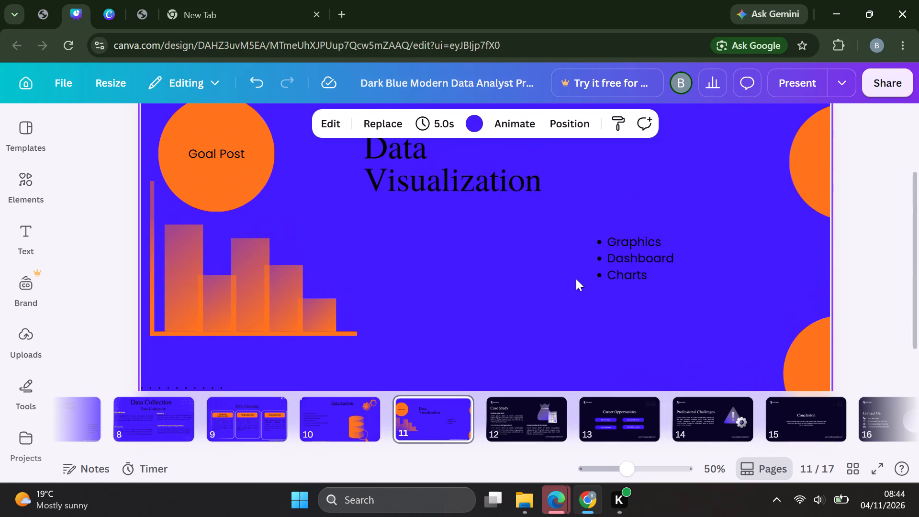
scroll(576, 279, "up", 1)
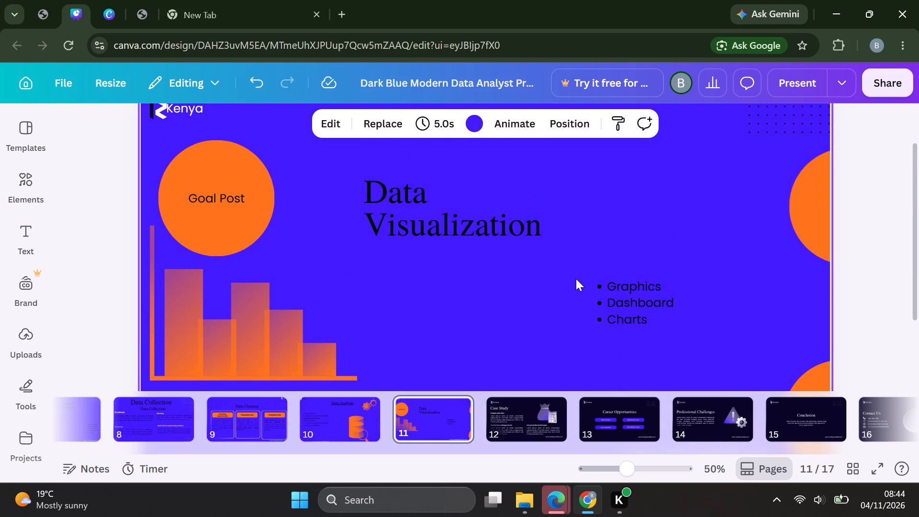
scroll(576, 279, "up", 1)
left_click_drag(488, 245, 507, 204)
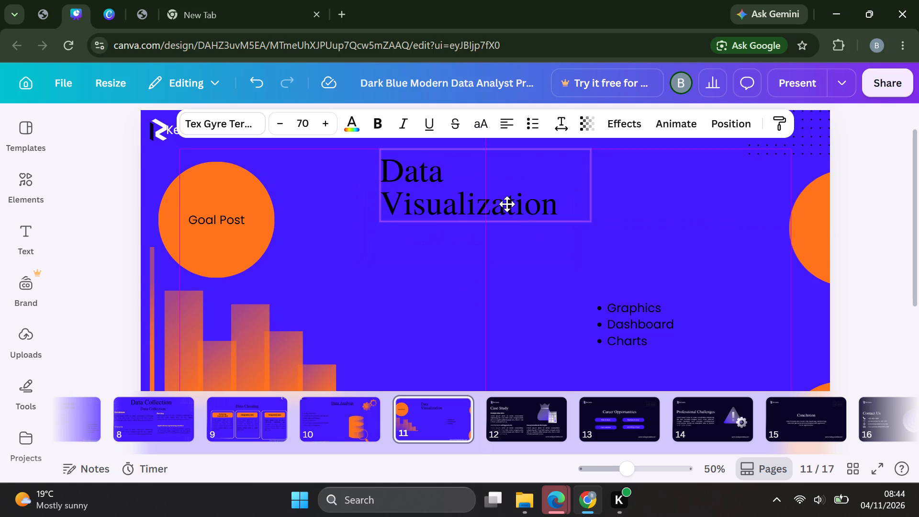
left_click_drag(507, 204, 507, 203)
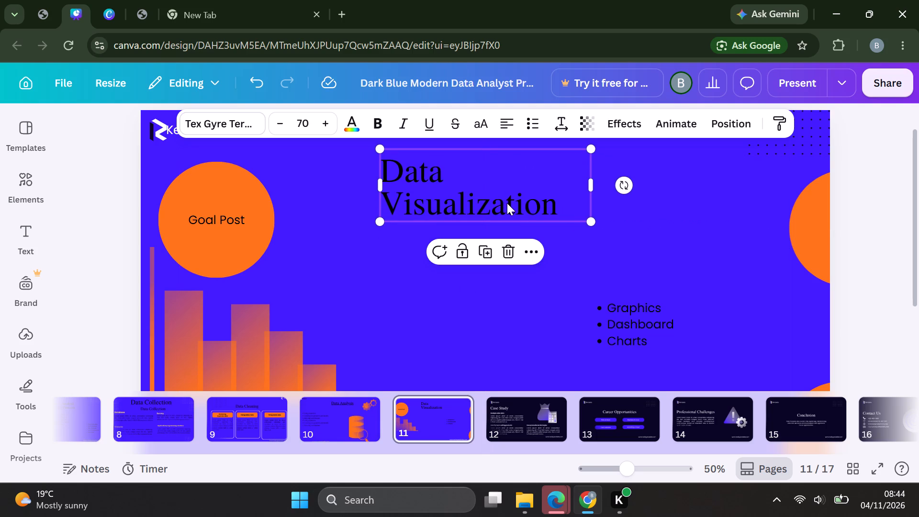
left_click(593, 221)
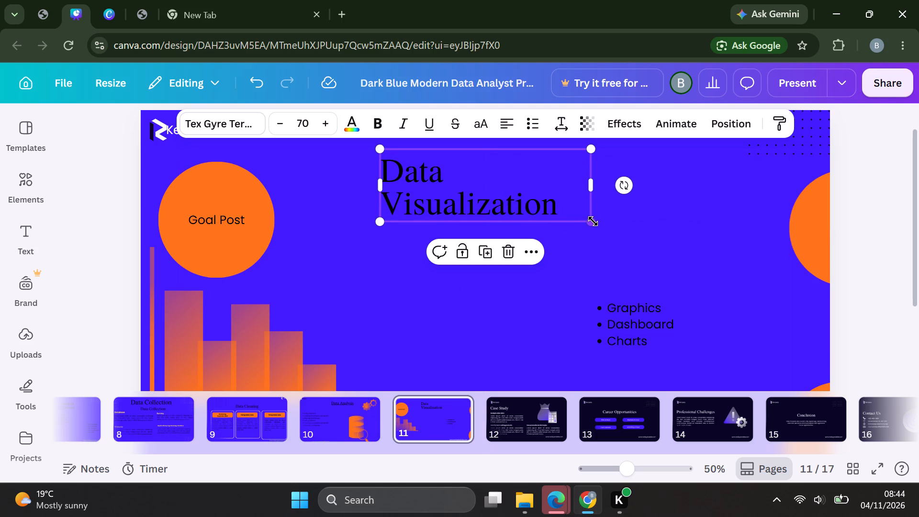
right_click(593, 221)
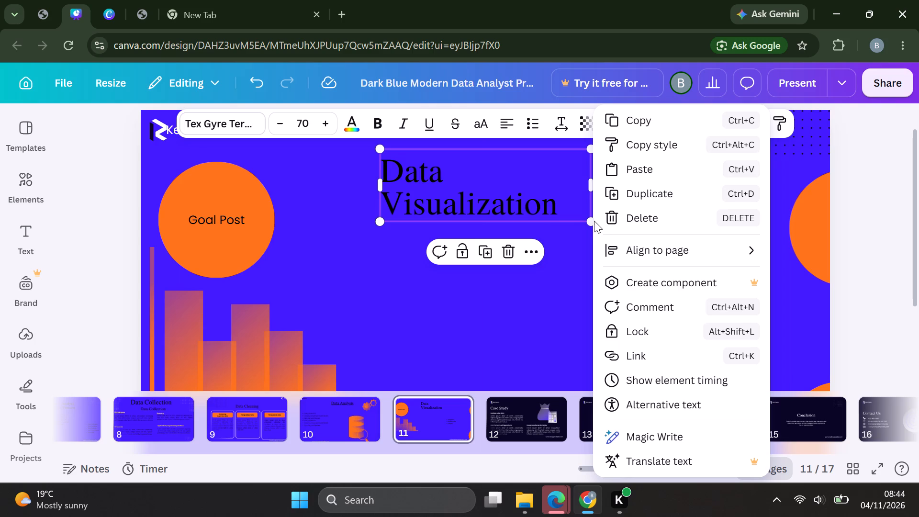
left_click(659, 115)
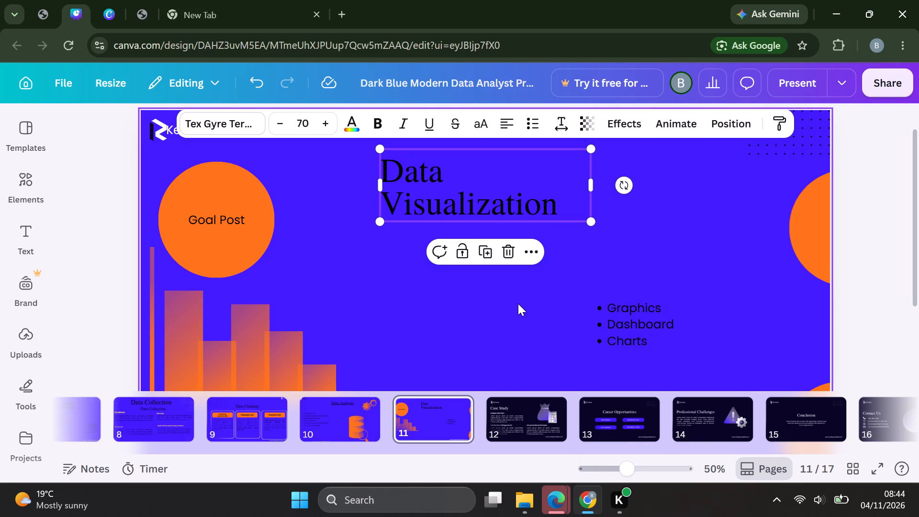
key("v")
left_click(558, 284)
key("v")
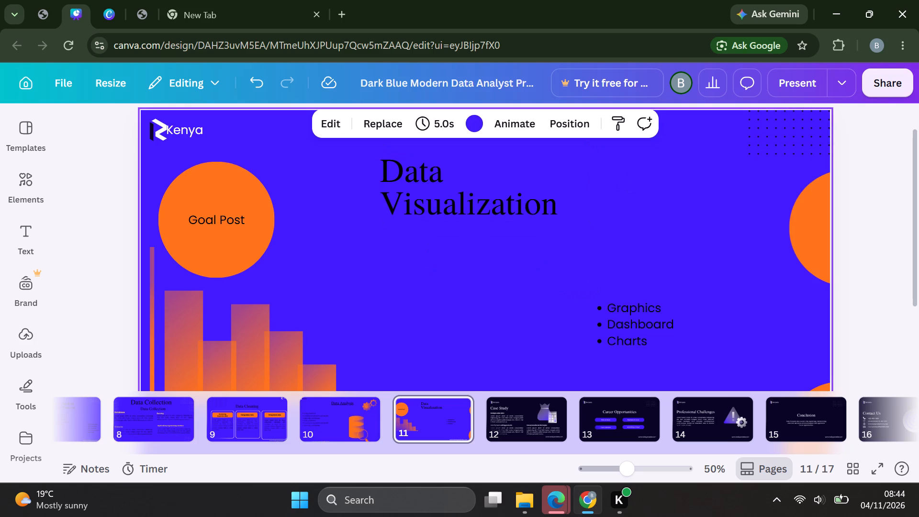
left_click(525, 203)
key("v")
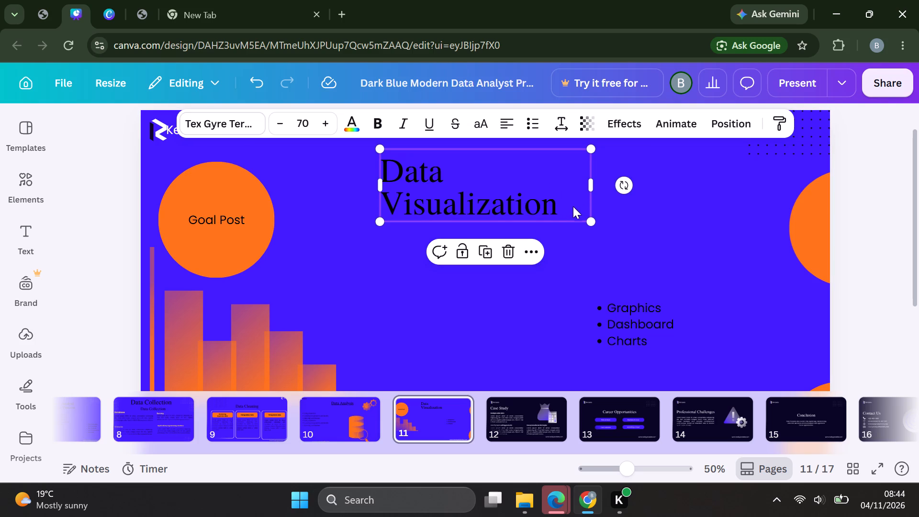
Move the Data Visualization heading down and slightly right so it is level with the centre of the Goal Post circle.
left_click_drag(544, 207, 557, 245)
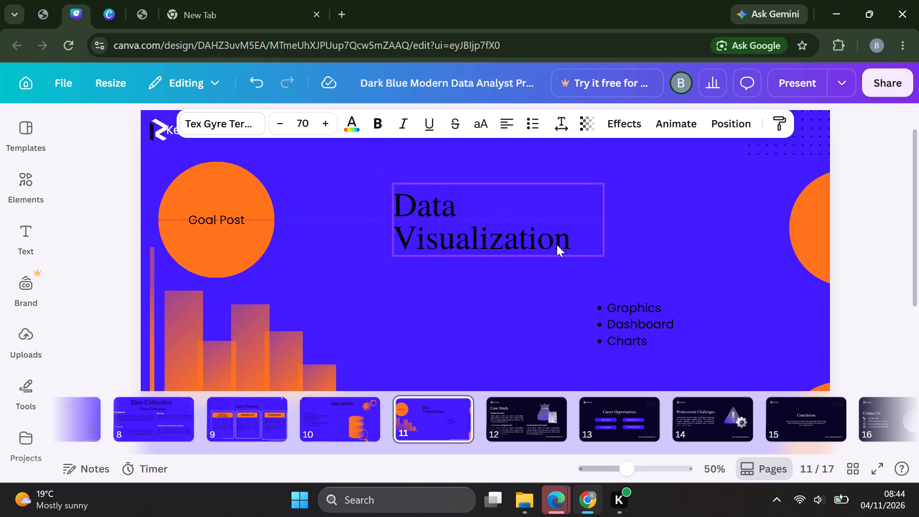
left_click(557, 245)
left_click(632, 231)
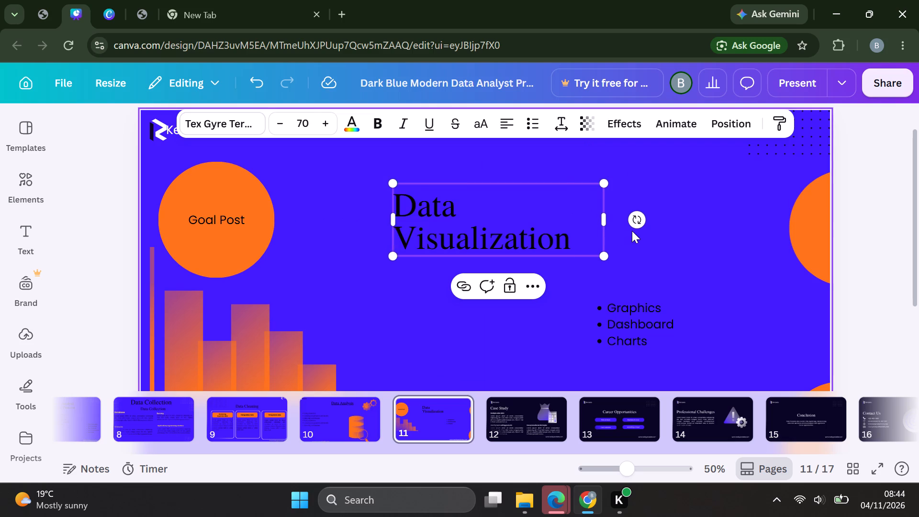
Add a fourth blank orange circle and place it in the slide's bottom-left corner, mostly off the left edge.
left_click(585, 214)
key("c")
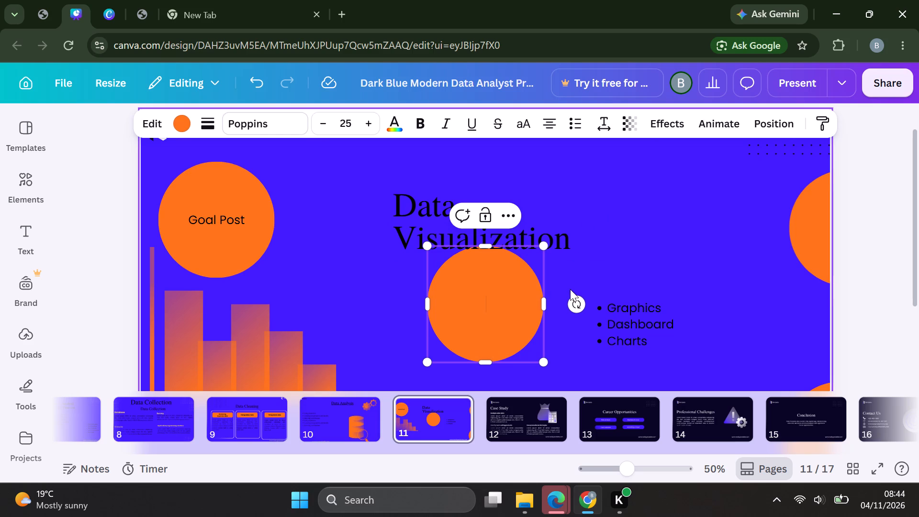
left_click(513, 213)
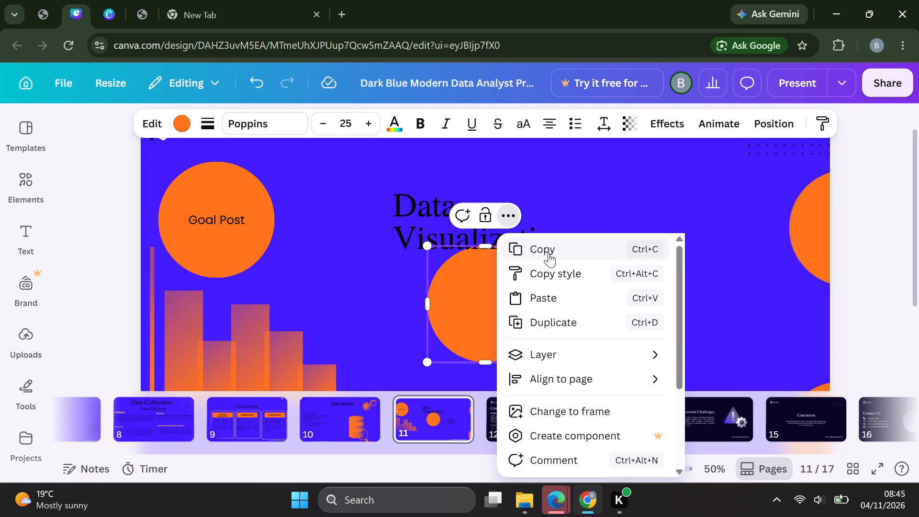
left_click(549, 194)
left_click(359, 273)
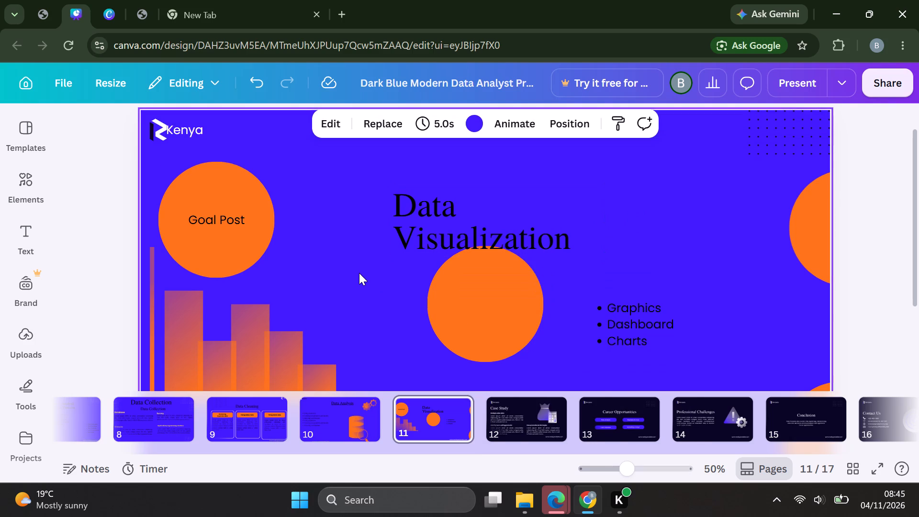
scroll(359, 273, "down", 2)
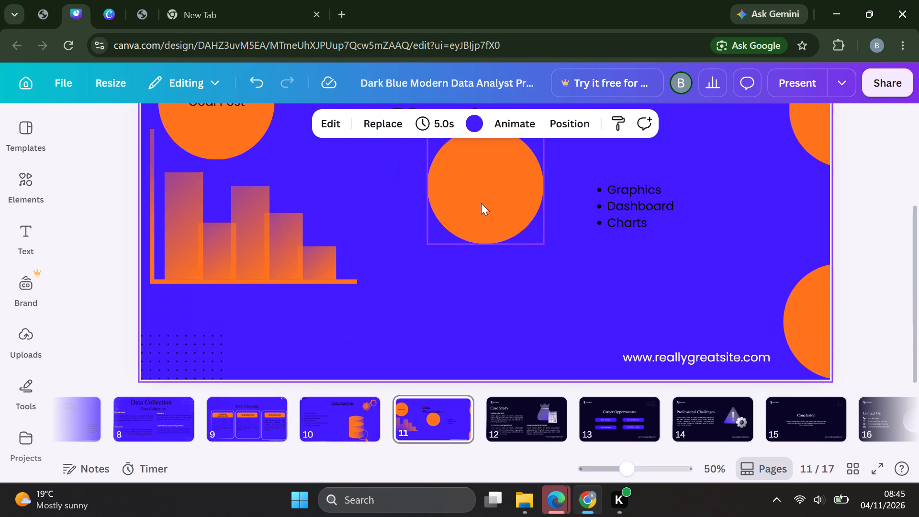
left_click_drag(481, 203, 147, 359)
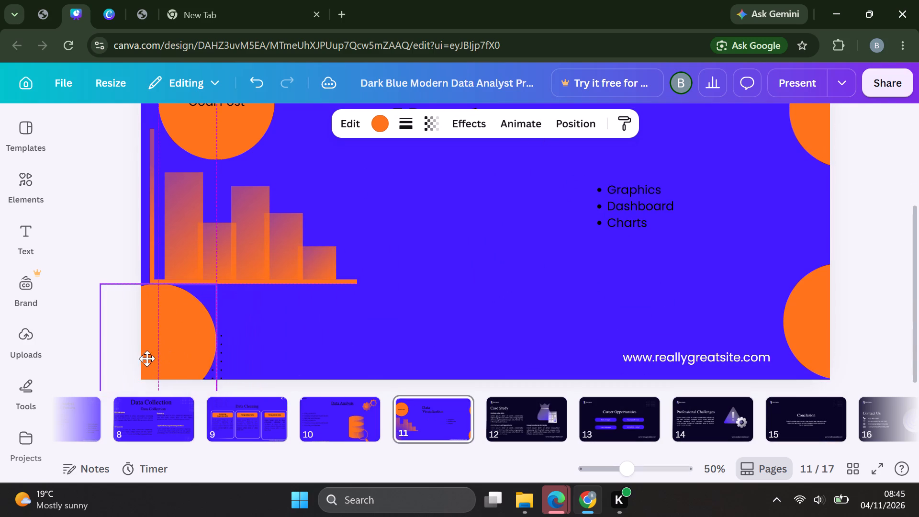
left_click_drag(147, 359, 122, 359)
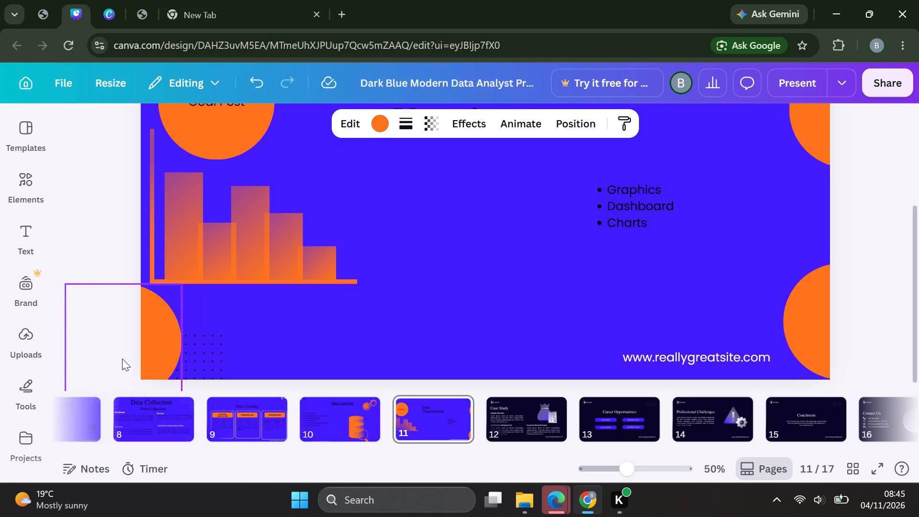
left_click(485, 245)
Move the Graphics, Dashboard and Charts bullet list left and up so it sits directly beneath the Data Visualization heading.
scroll(485, 245, "up", 1)
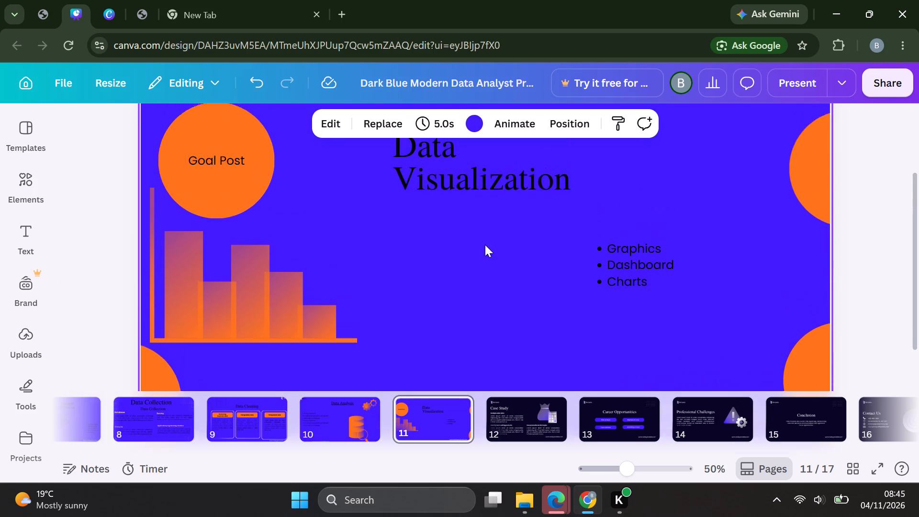
scroll(485, 245, "up", 1)
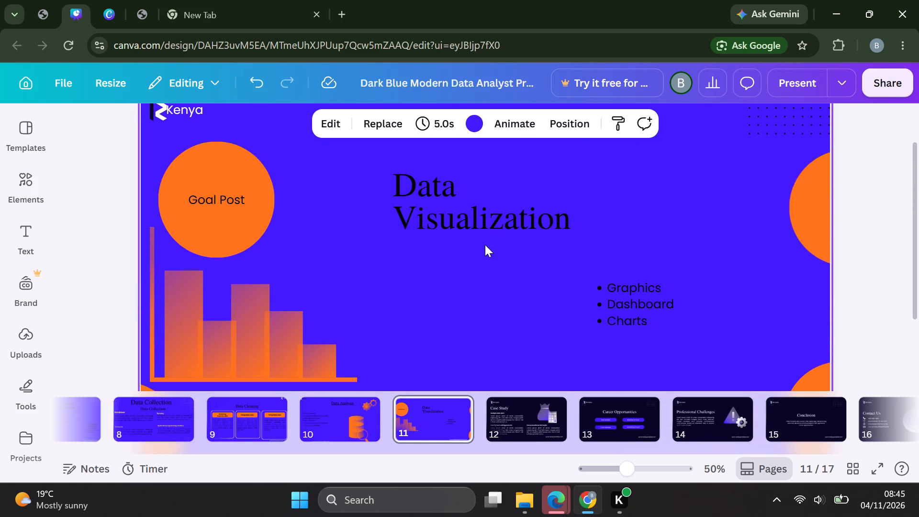
scroll(485, 245, "up", 1)
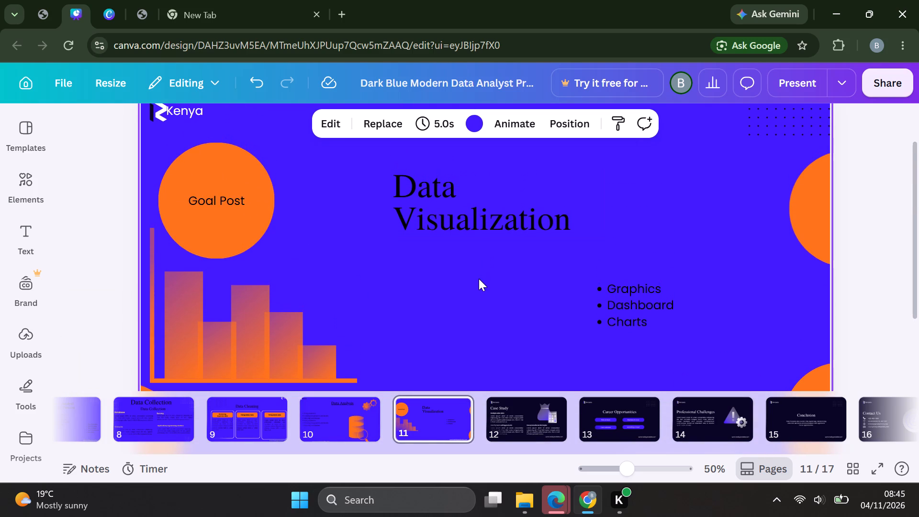
scroll(479, 279, "down", 1)
left_click_drag(624, 213, 450, 192)
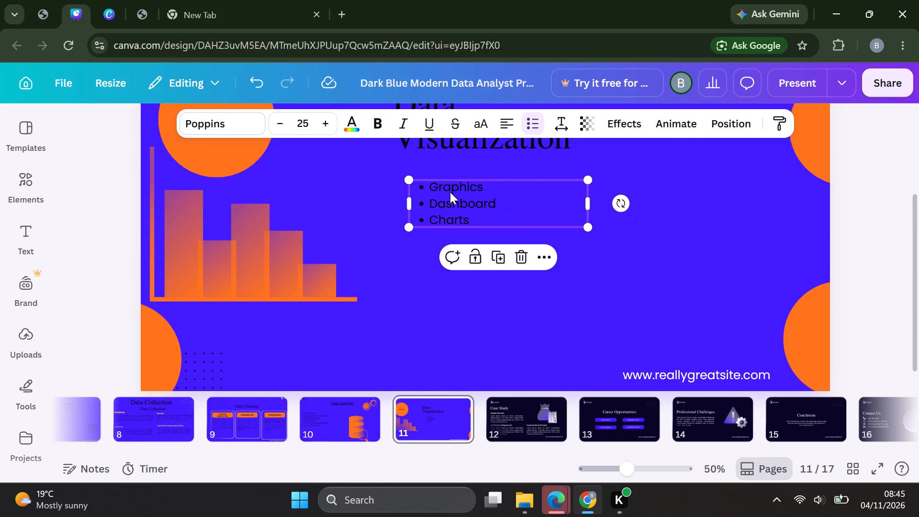
Enlarge the Graphics, Dashboard and Charts bullet list proportionally until its text size is 51.6.
scroll(584, 283, "up", 1)
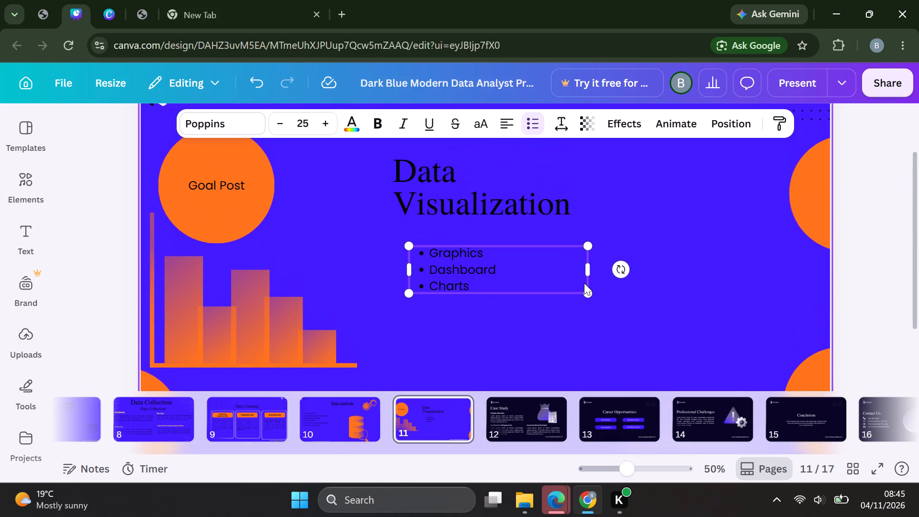
scroll(584, 283, "up", 2)
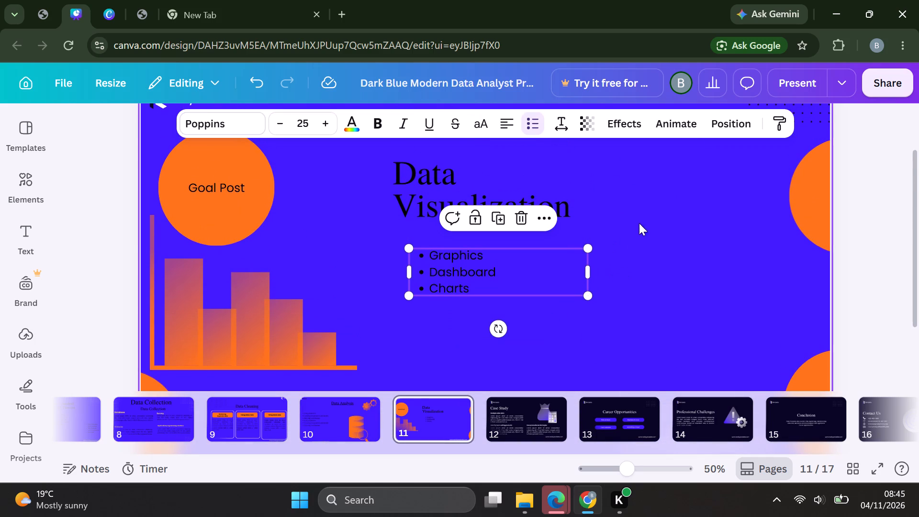
scroll(651, 210, "down", 1)
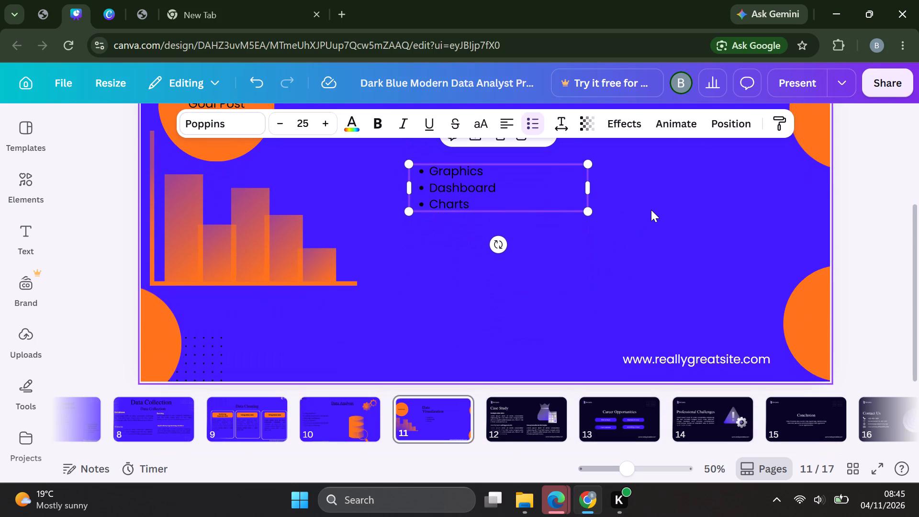
scroll(651, 210, "down", 1)
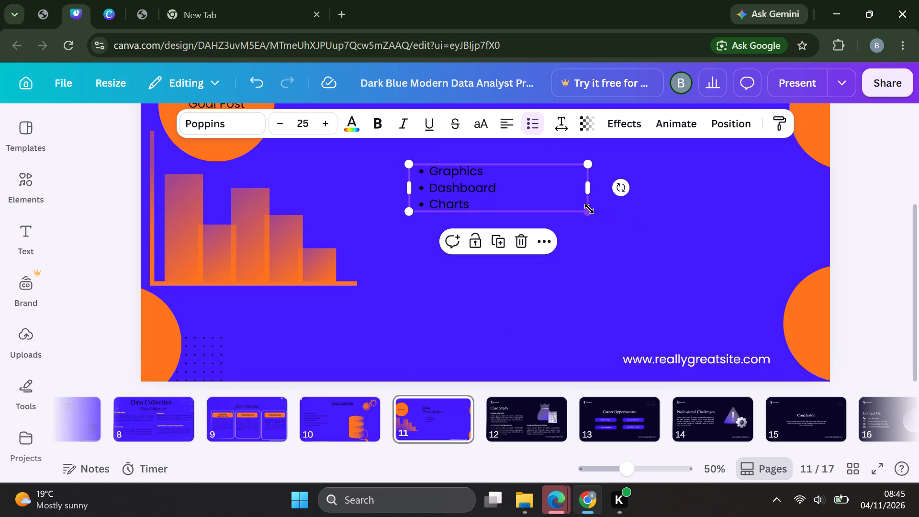
left_click_drag(589, 209, 629, 309)
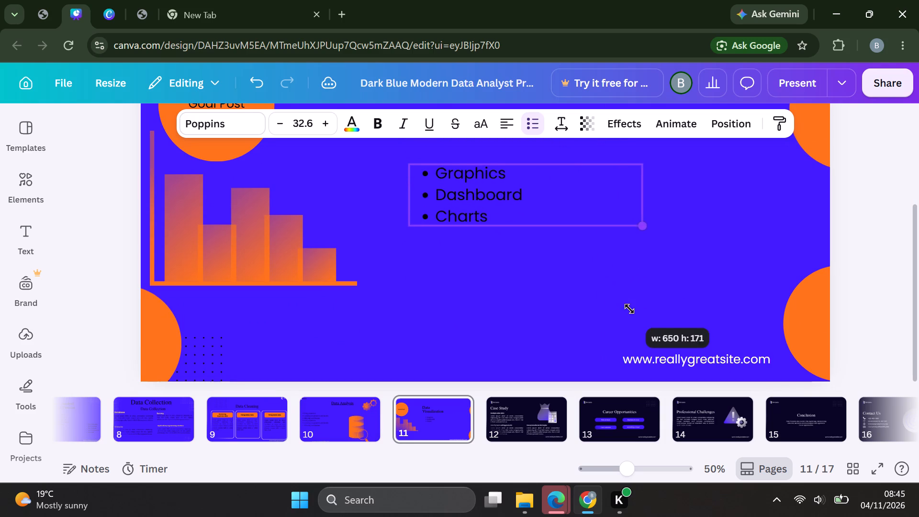
left_click_drag(629, 309, 679, 448)
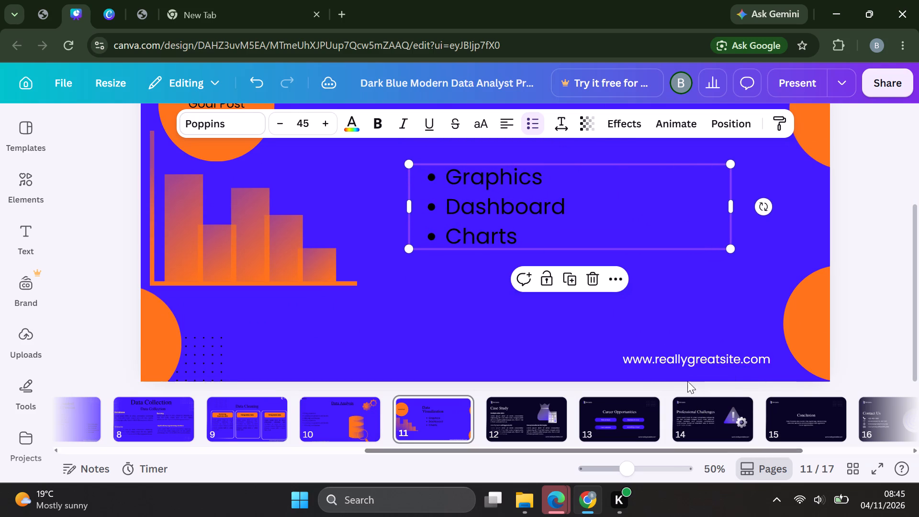
left_click_drag(730, 248, 763, 316)
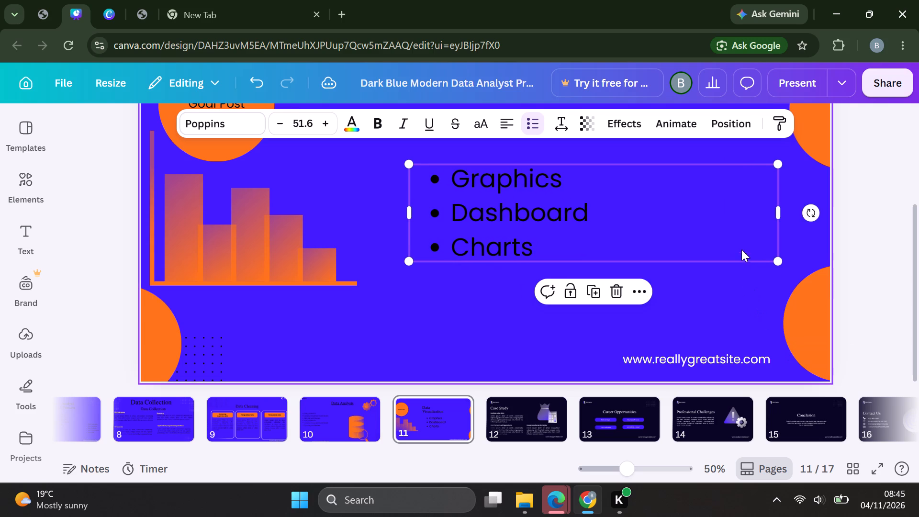
Reposition the enlarged bullet list further left and down, leaving a gap below the heading and starting at the bar chart's right end.
left_click_drag(729, 230, 672, 225)
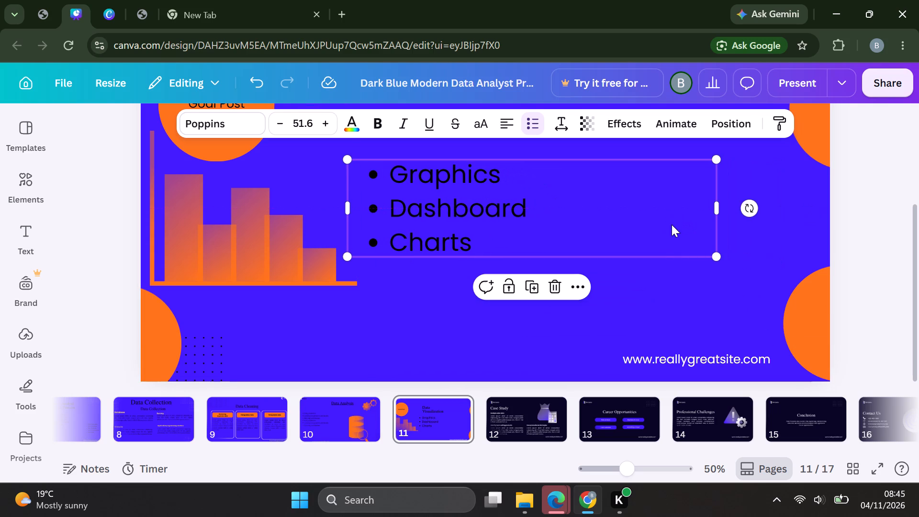
scroll(644, 294, "up", 1)
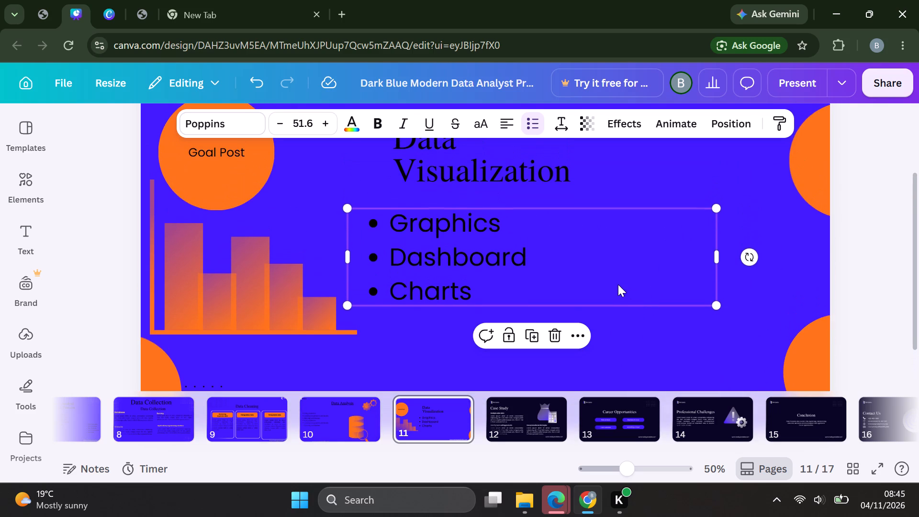
left_click_drag(617, 284, 623, 305)
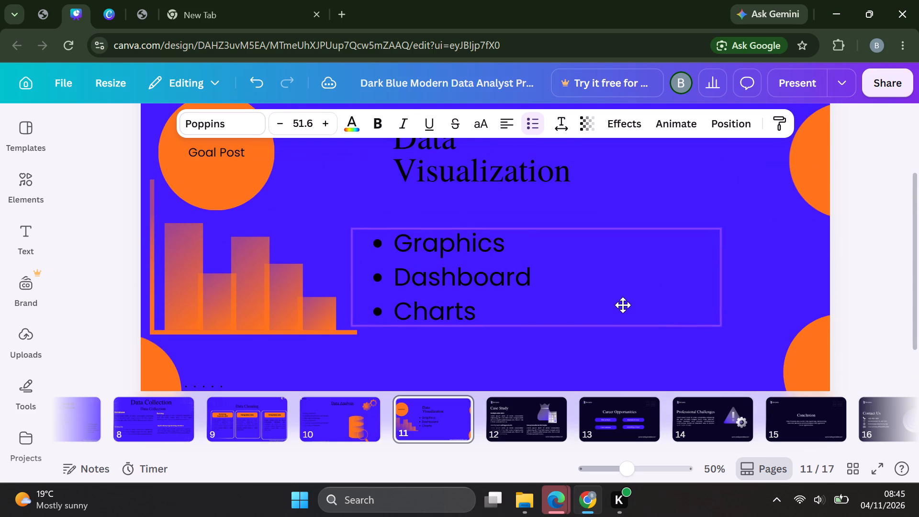
left_click_drag(623, 305, 626, 312)
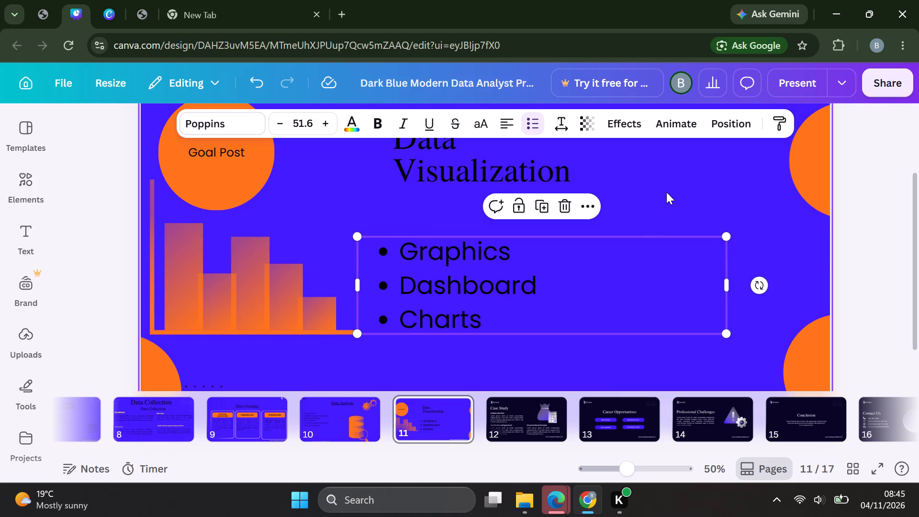
left_click(666, 192)
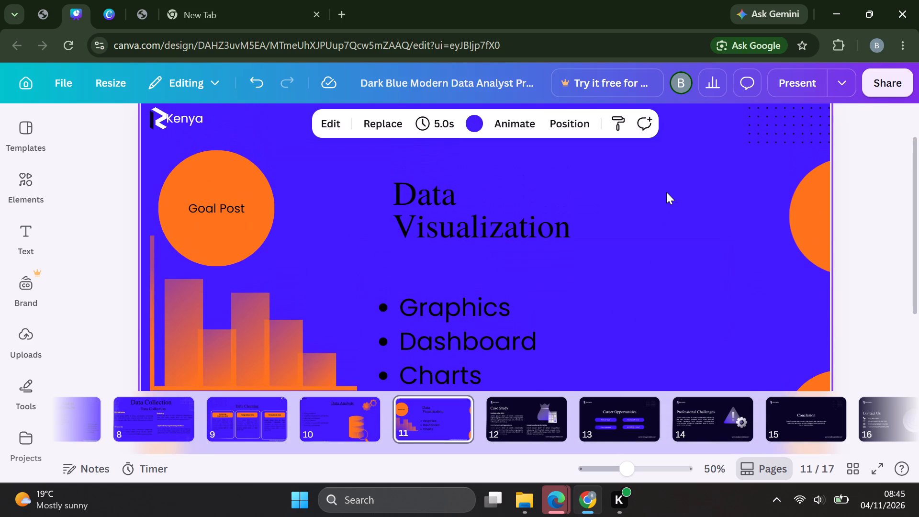
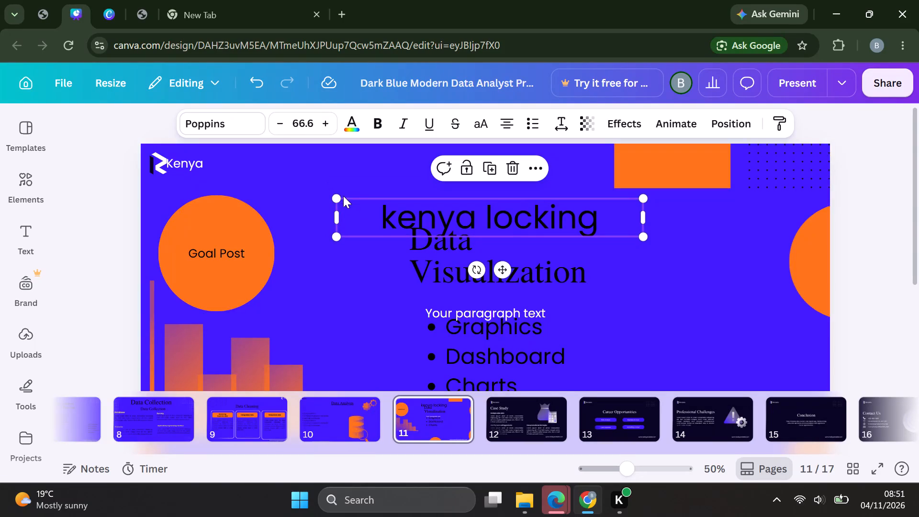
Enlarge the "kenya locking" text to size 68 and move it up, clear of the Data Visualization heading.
left_click_drag(338, 192, 334, 171)
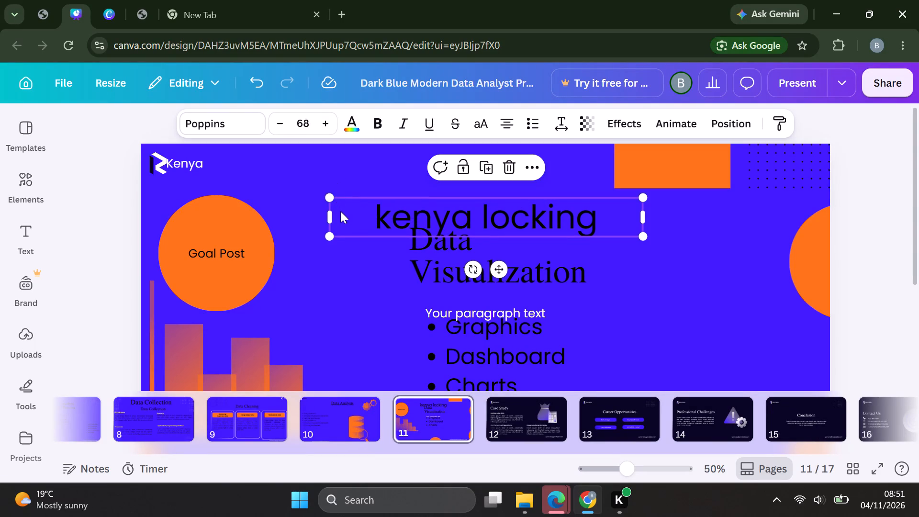
left_click_drag(347, 222, 347, 200)
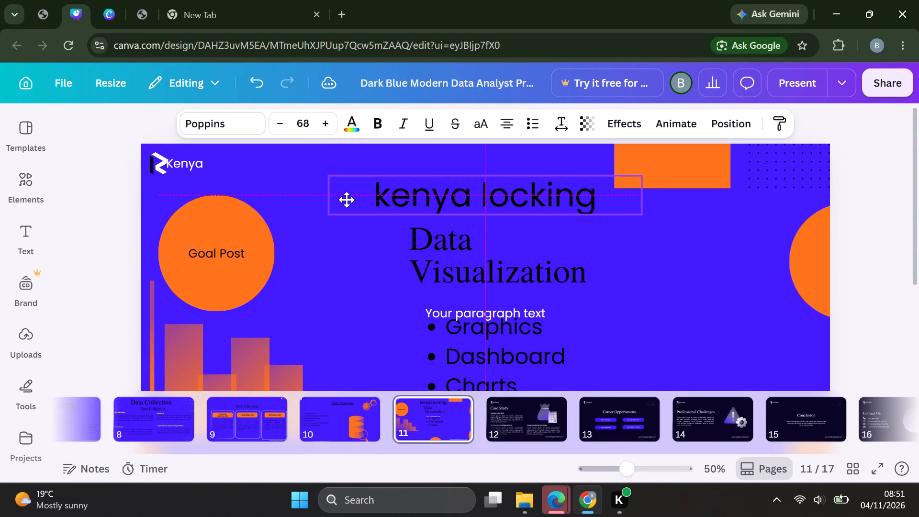
left_click_drag(347, 200, 347, 199)
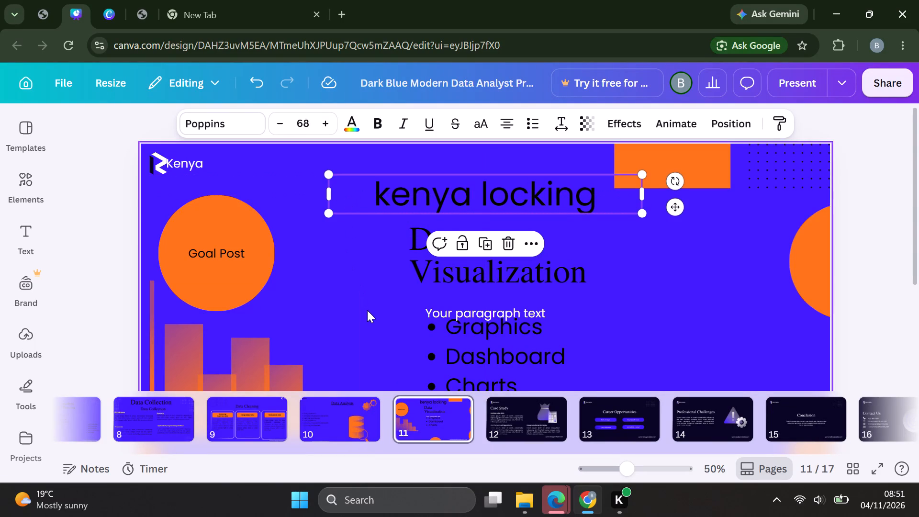
left_click(367, 310)
Delete the "Your paragraph text" placeholder above the bullet list.
left_click(437, 304)
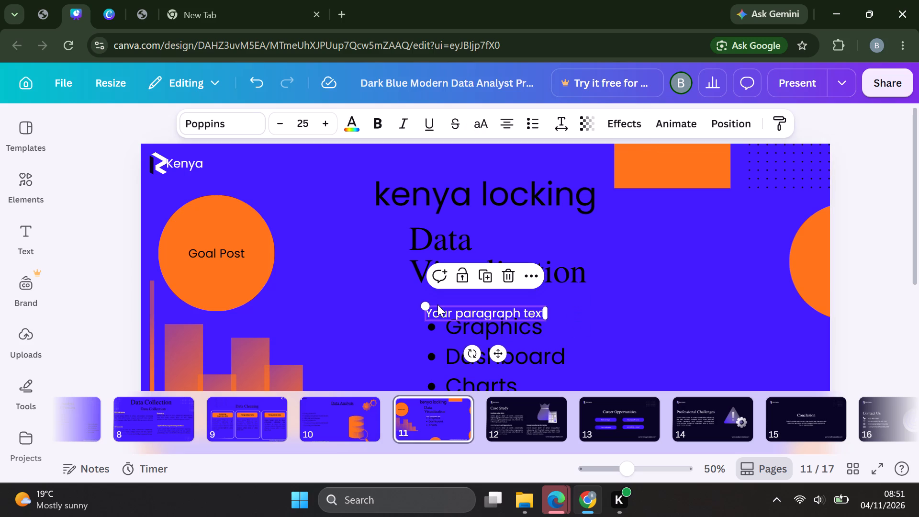
key("Delete")
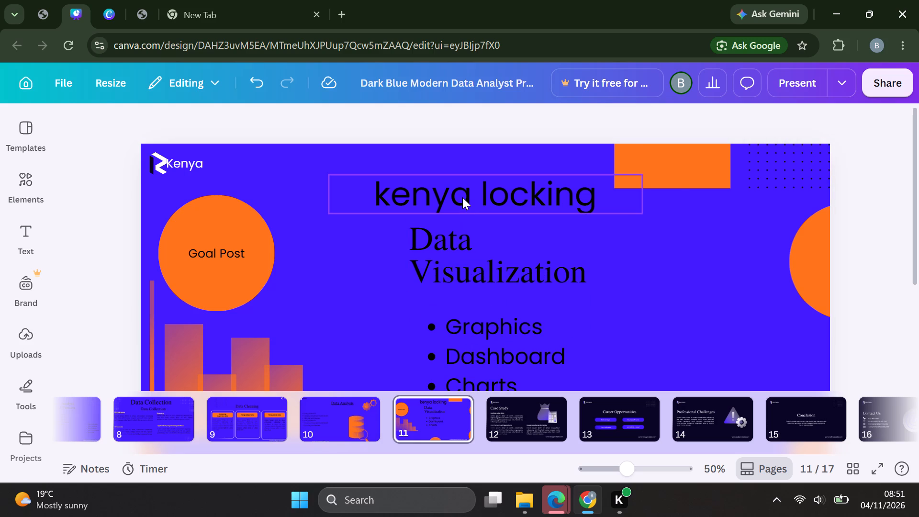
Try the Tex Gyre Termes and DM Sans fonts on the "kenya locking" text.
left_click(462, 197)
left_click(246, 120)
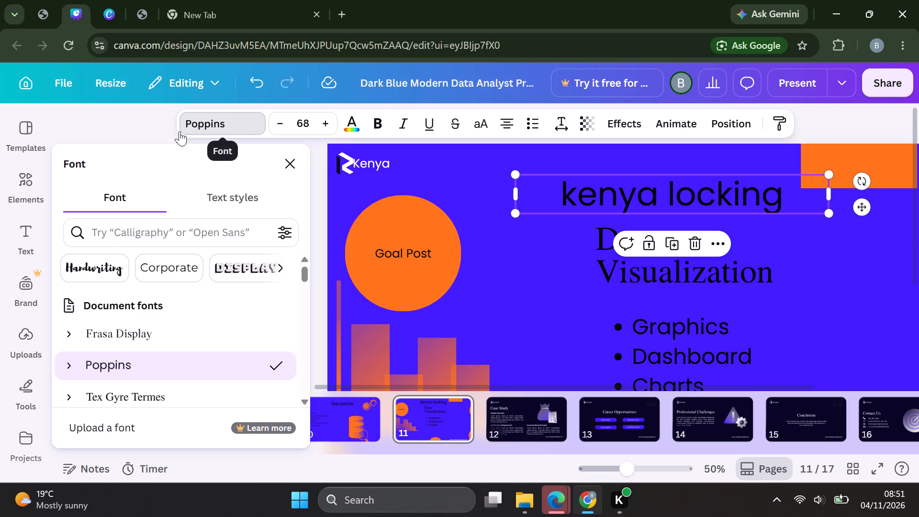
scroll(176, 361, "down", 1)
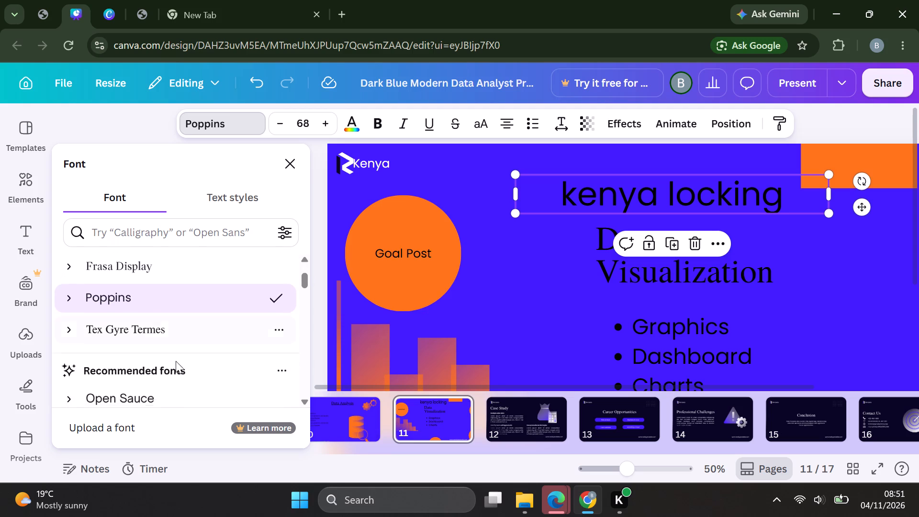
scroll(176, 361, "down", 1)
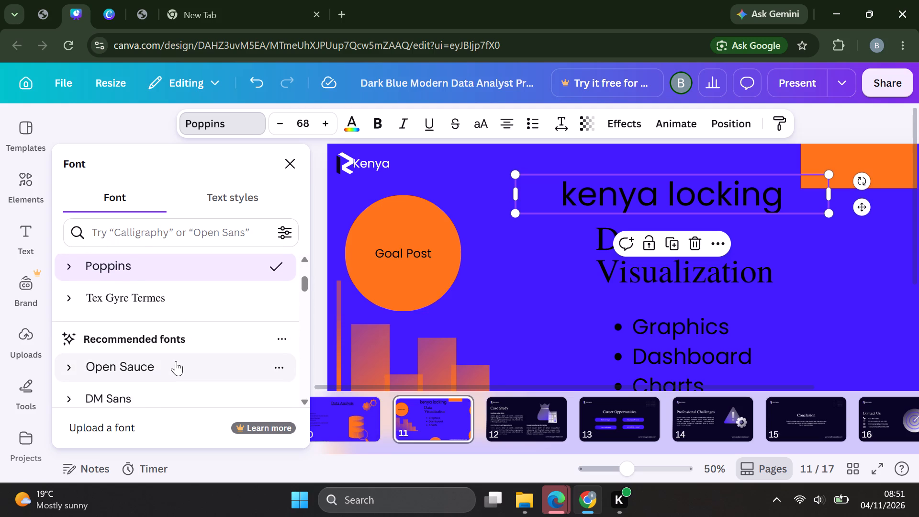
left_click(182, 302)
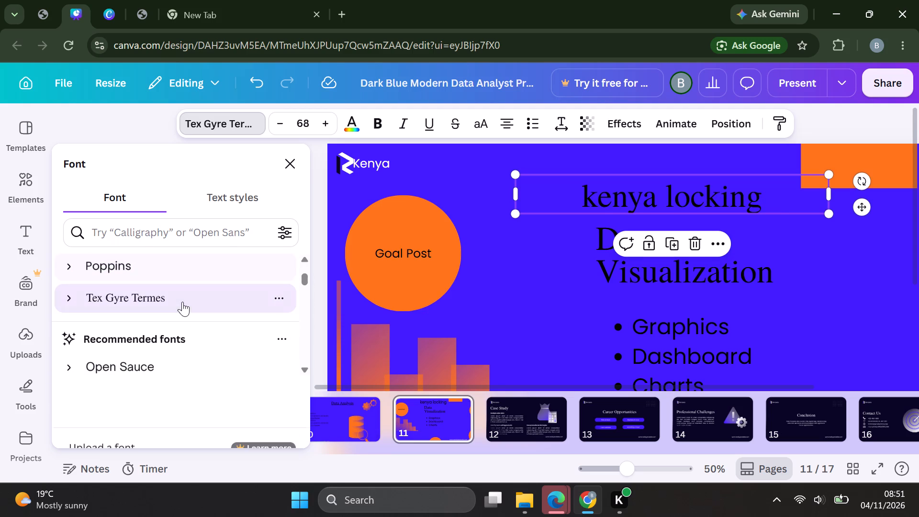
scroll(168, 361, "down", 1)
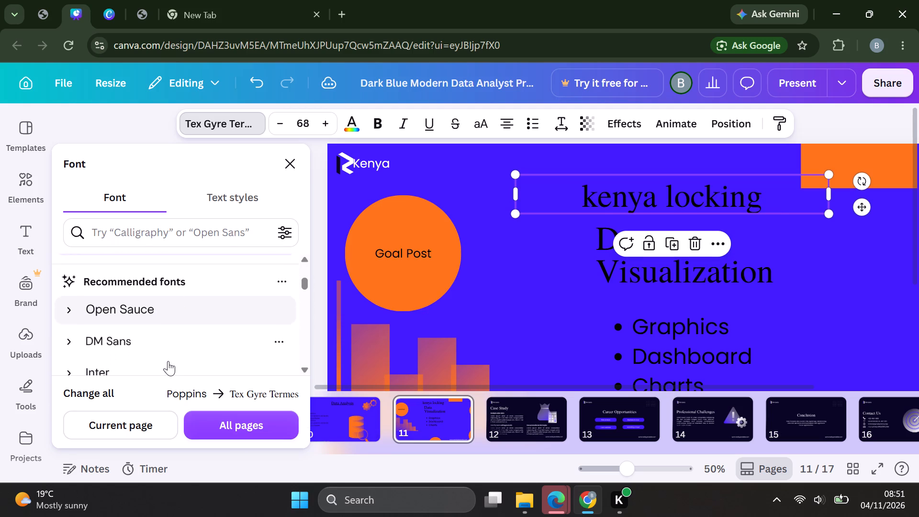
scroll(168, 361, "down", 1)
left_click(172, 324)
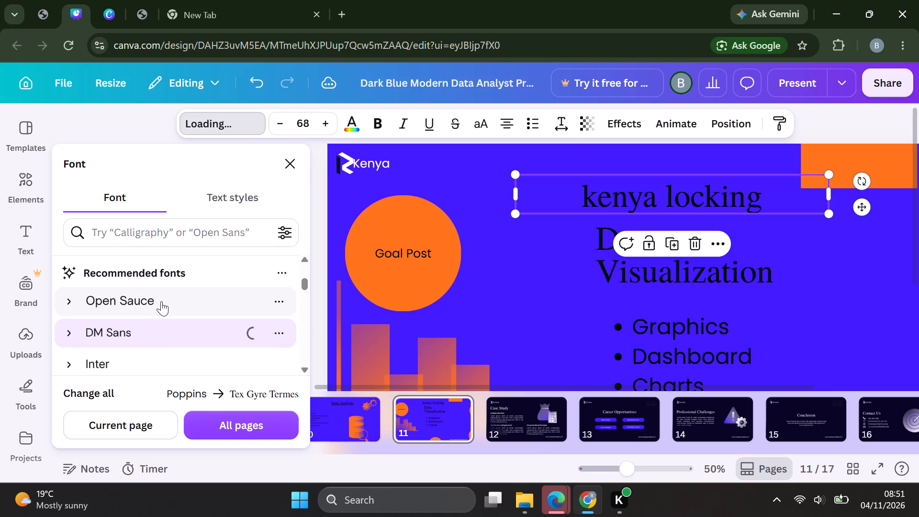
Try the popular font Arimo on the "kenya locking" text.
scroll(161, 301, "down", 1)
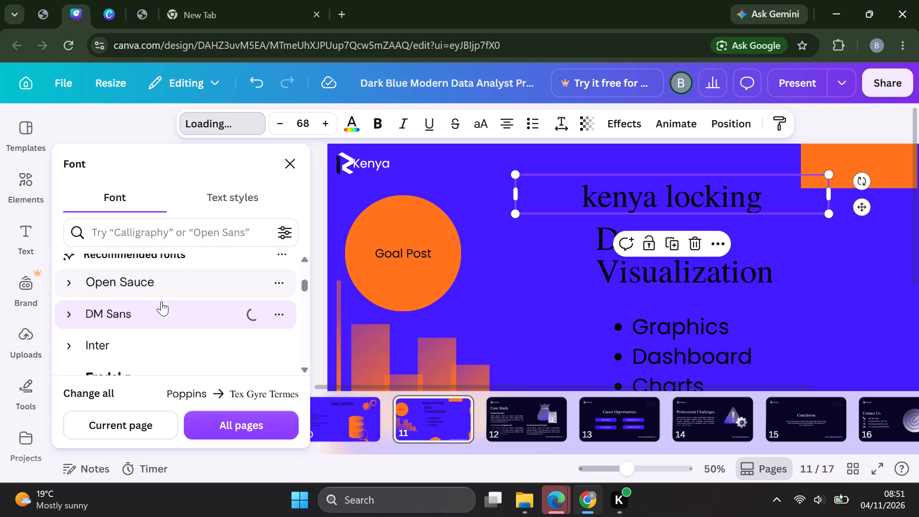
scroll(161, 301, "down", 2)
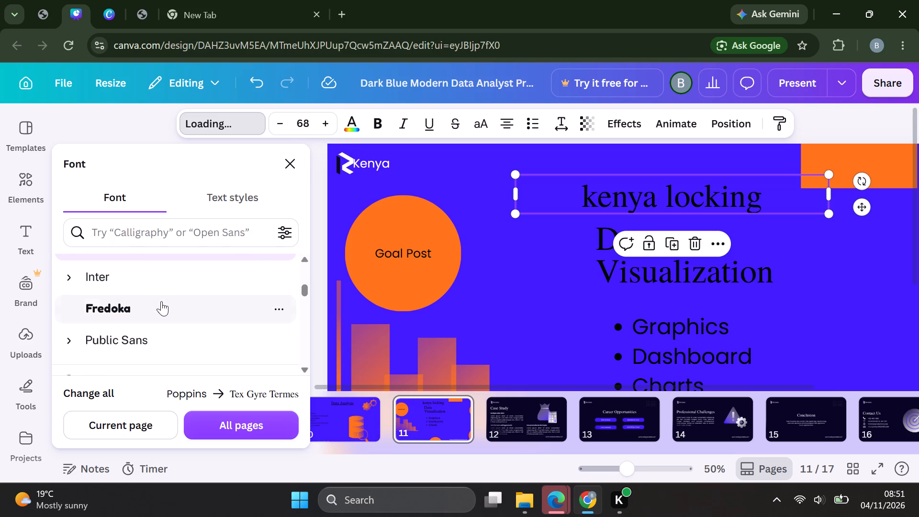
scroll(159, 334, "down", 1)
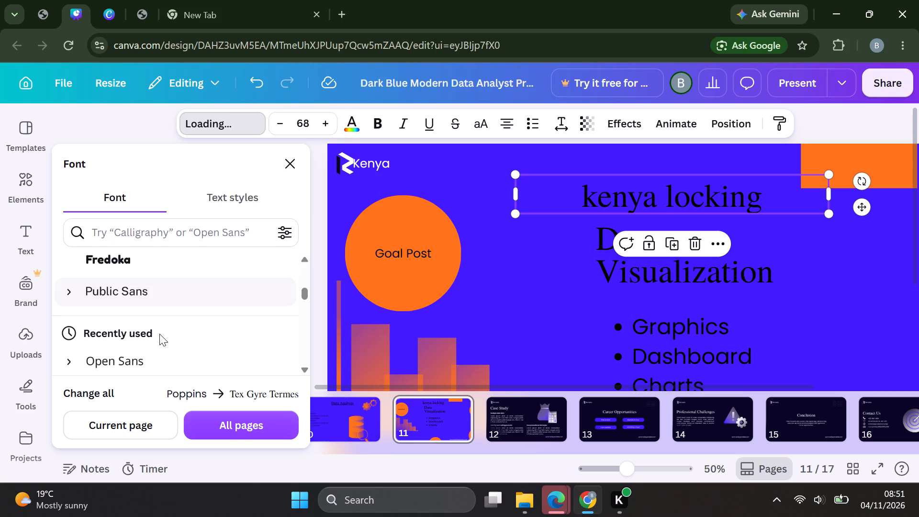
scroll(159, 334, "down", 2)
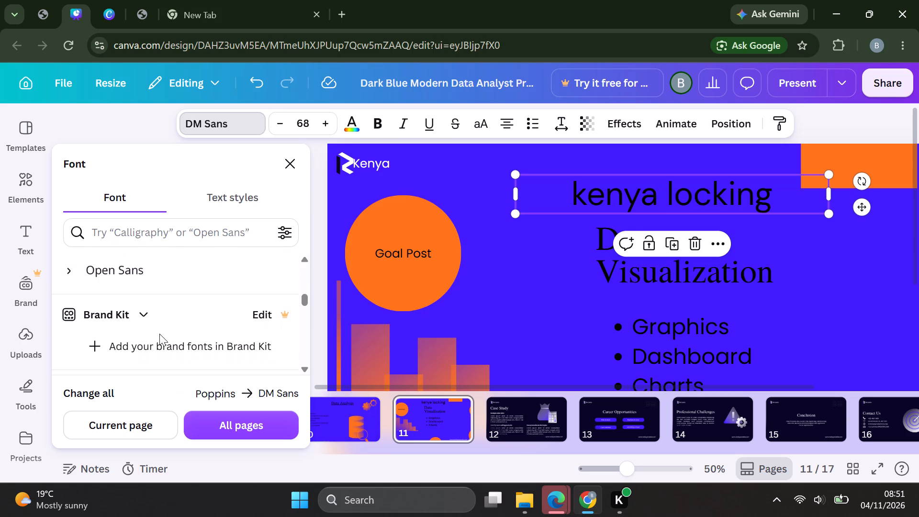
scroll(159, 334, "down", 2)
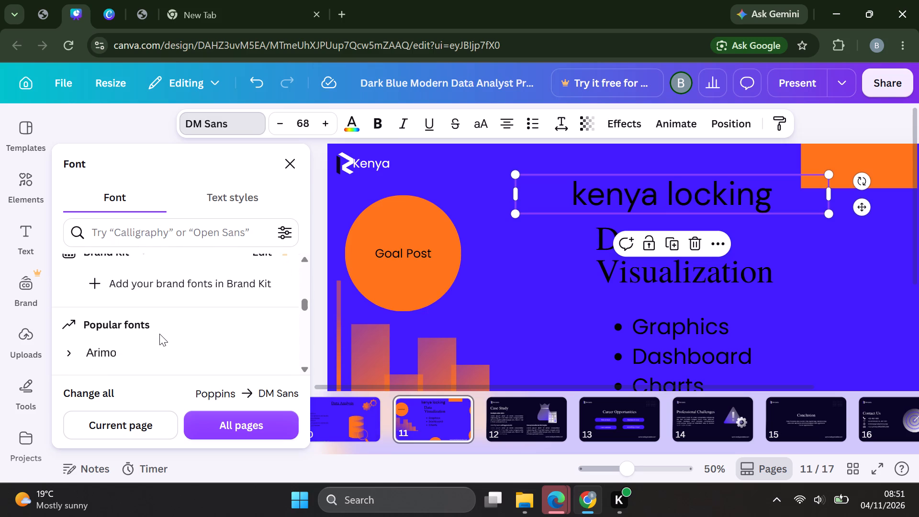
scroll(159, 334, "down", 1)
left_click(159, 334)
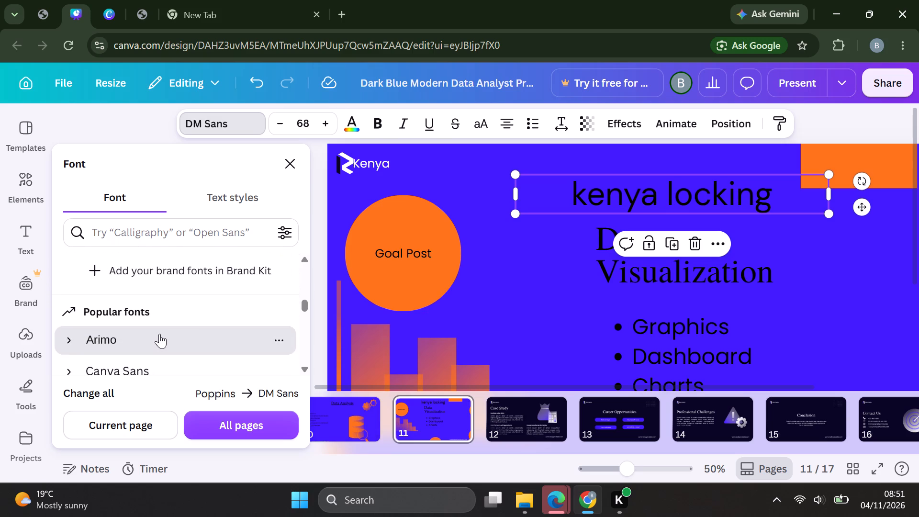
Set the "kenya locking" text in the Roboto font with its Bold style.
scroll(159, 334, "down", 1)
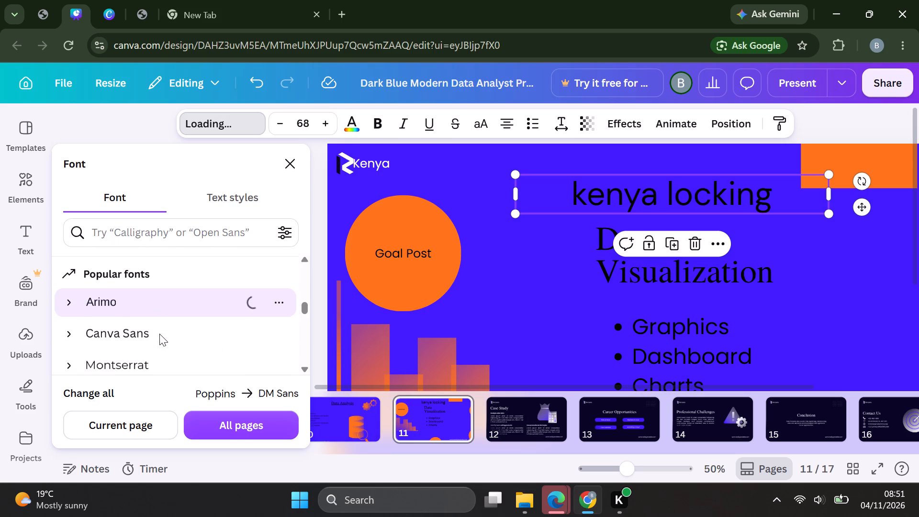
scroll(159, 334, "down", 3)
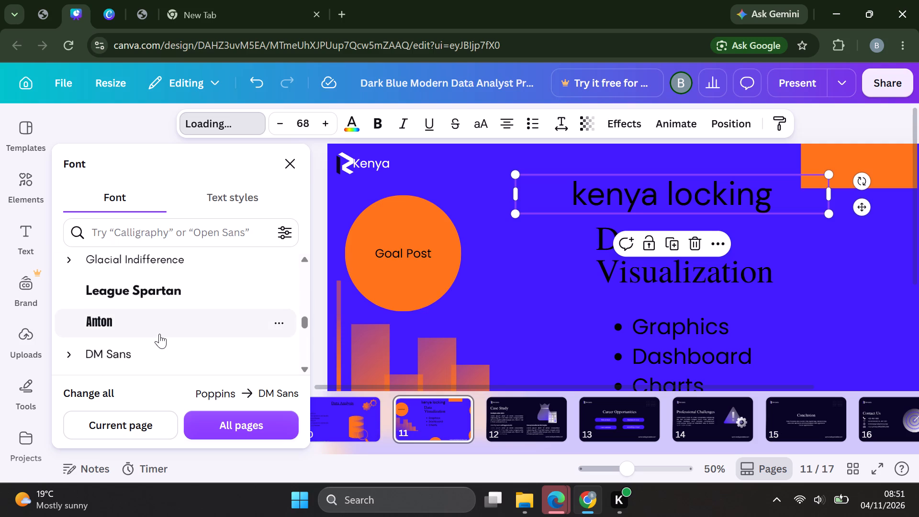
scroll(159, 334, "down", 2)
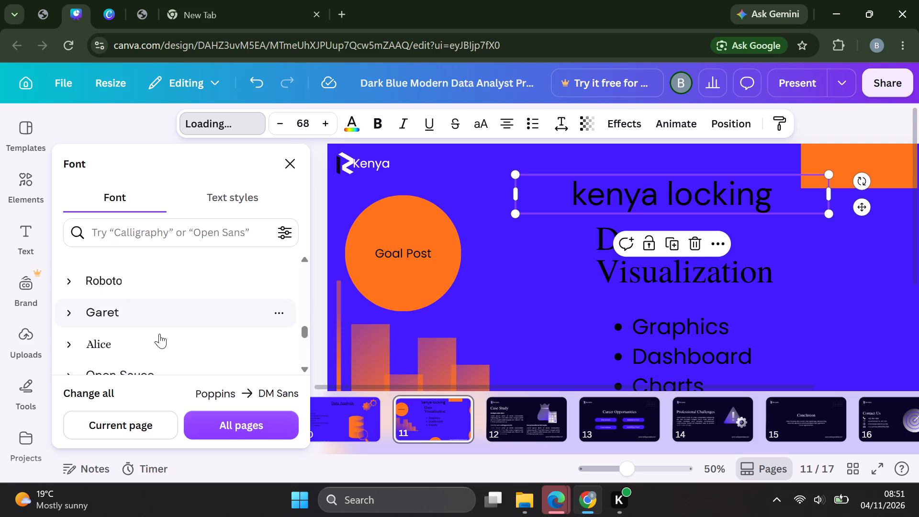
scroll(159, 334, "down", 1)
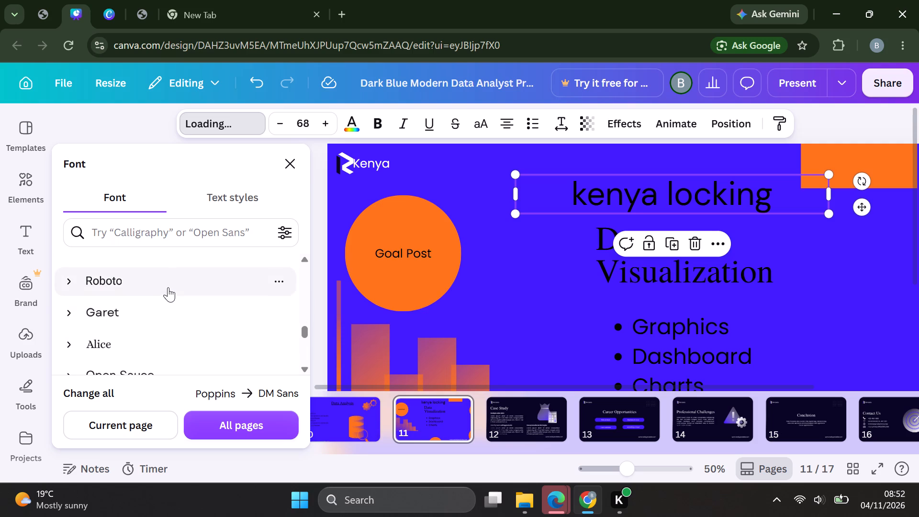
left_click(168, 287)
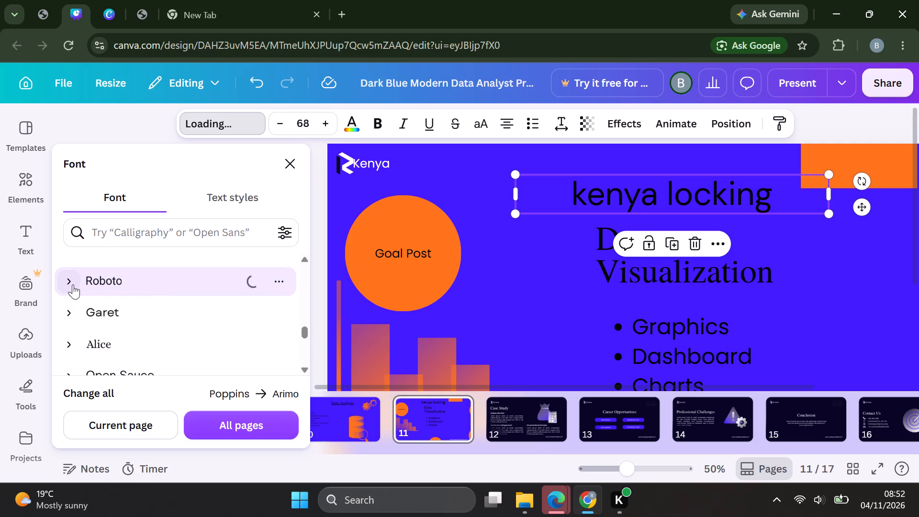
left_click(71, 284)
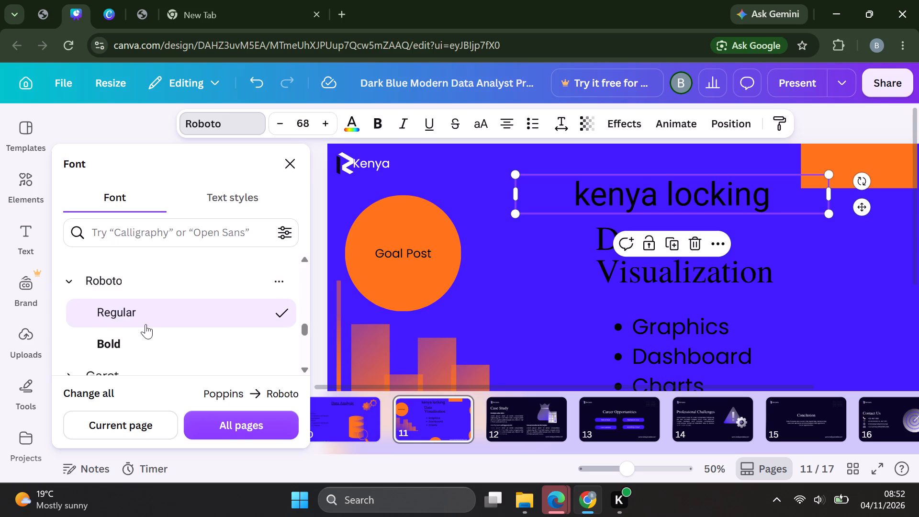
scroll(146, 324, "down", 1)
left_click(153, 312)
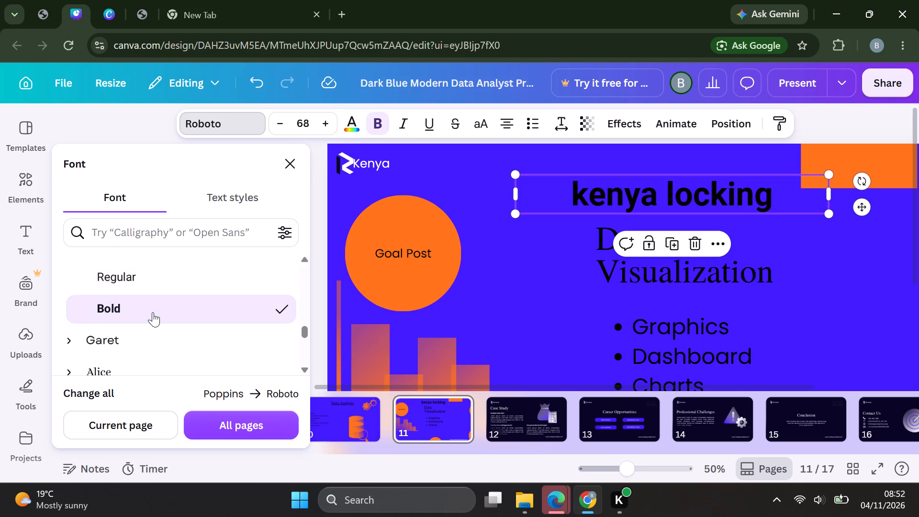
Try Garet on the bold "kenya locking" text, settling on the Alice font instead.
scroll(153, 312, "down", 1)
left_click(153, 312)
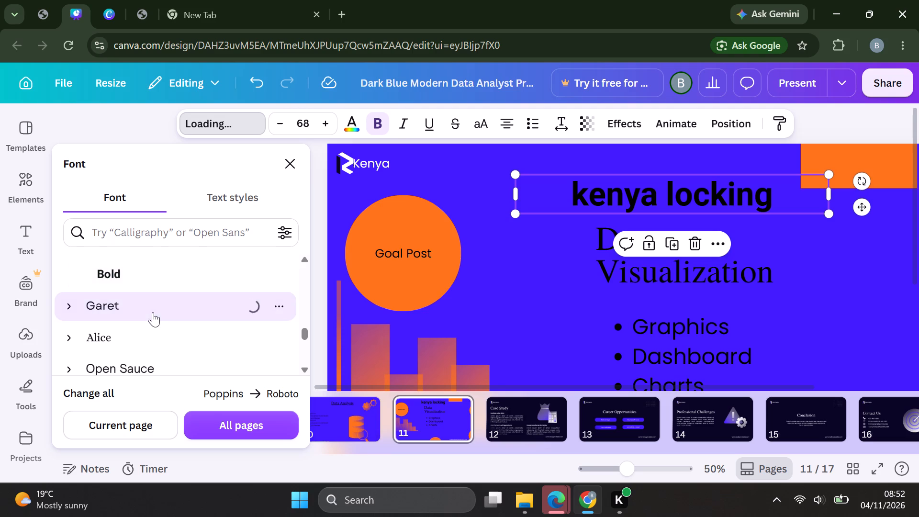
left_click(142, 341)
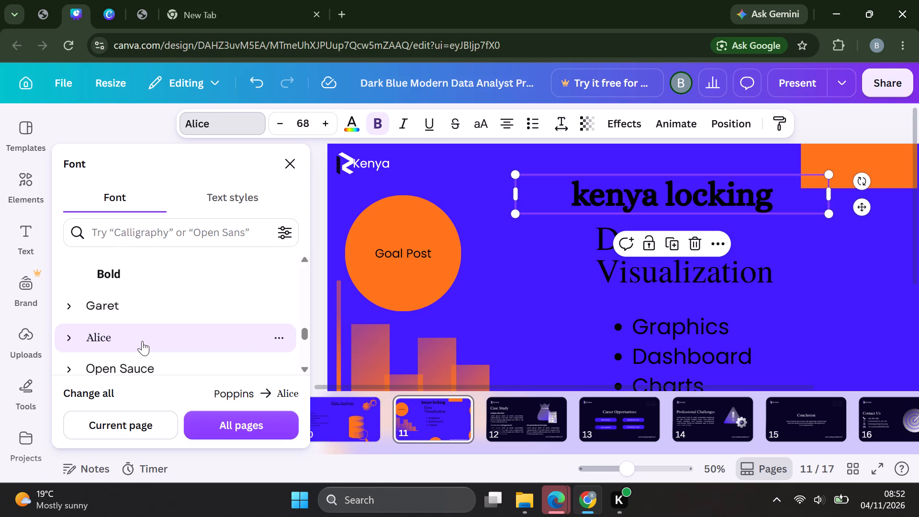
left_click(485, 277)
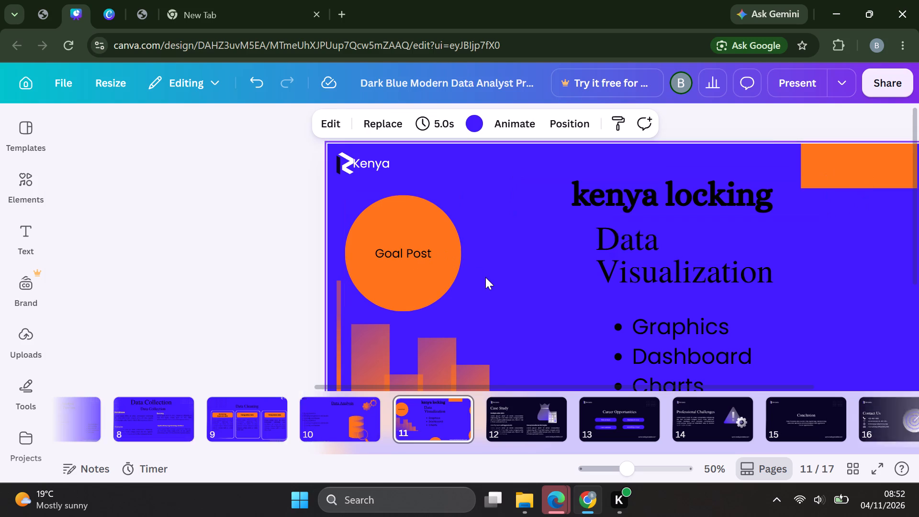
scroll(644, 294, "left", 1)
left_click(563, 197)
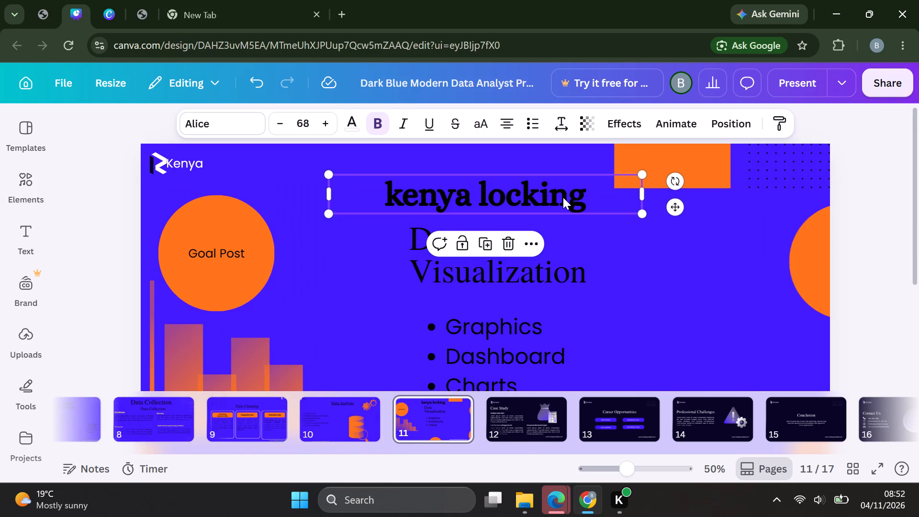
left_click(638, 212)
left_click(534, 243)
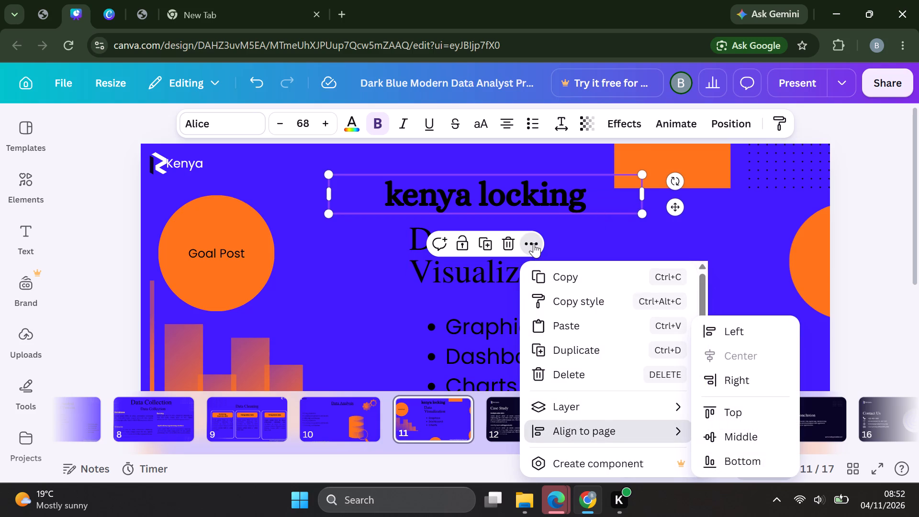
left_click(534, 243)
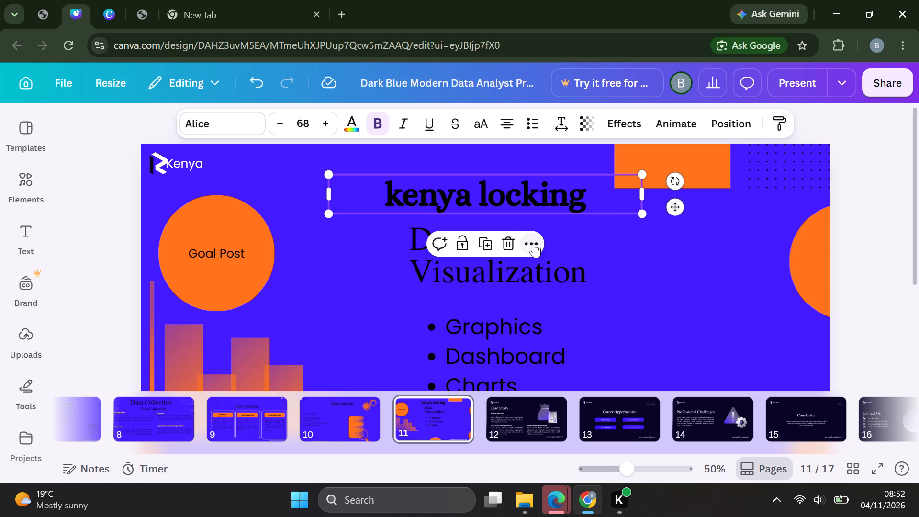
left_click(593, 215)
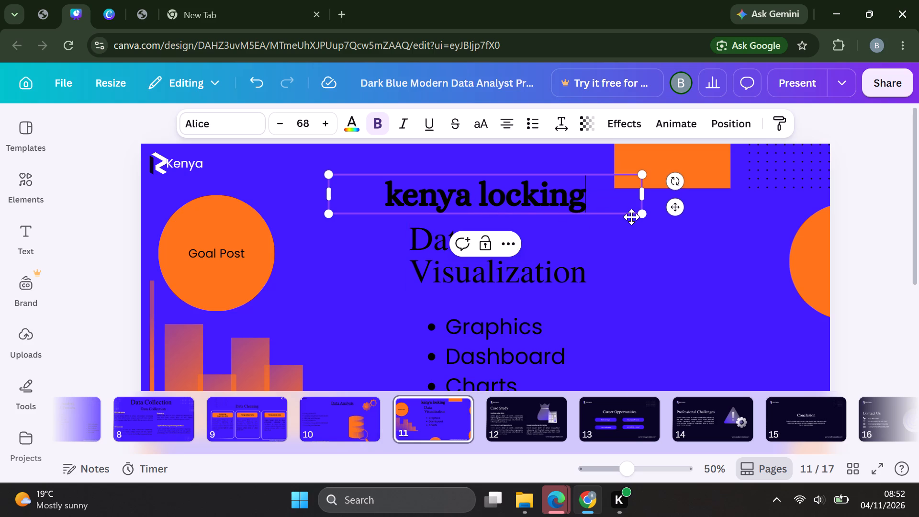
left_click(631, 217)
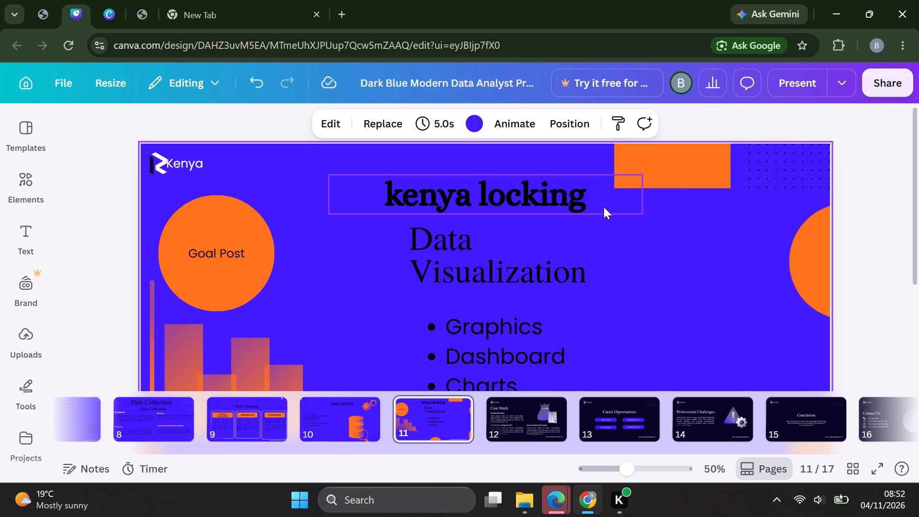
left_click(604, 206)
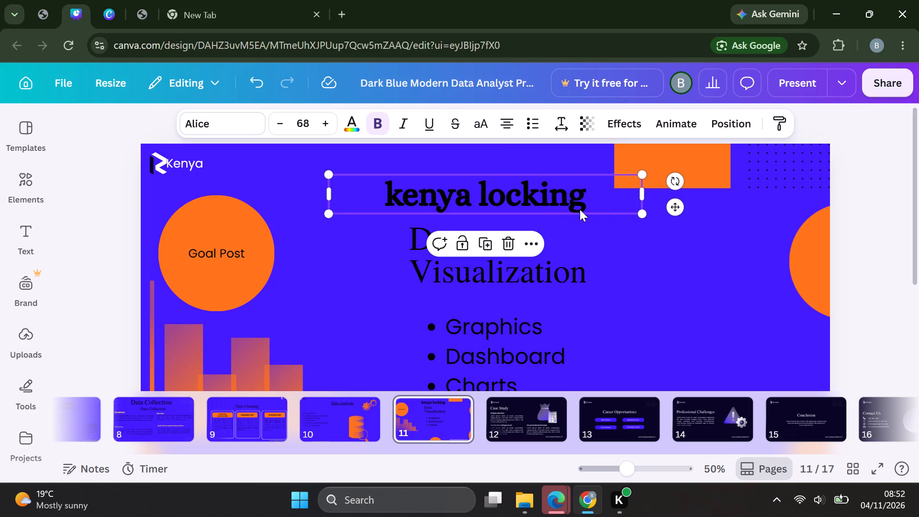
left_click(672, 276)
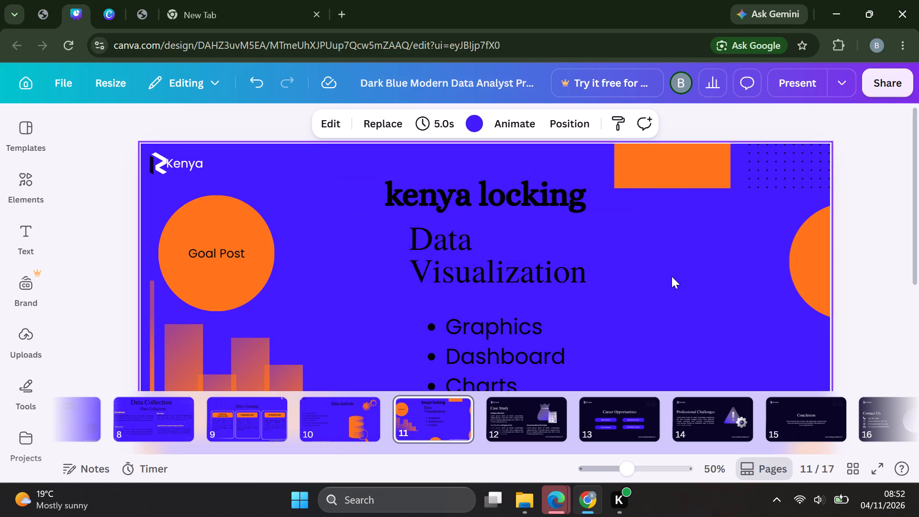
Add an orange square to page 11 behind the Graphics, Dashboard and Charts list.
scroll(672, 276, "down", 2)
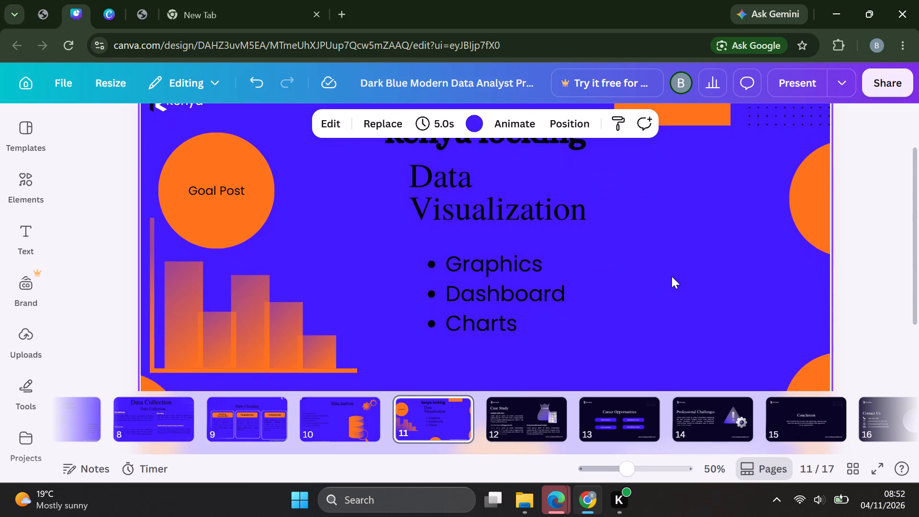
scroll(672, 276, "down", 2)
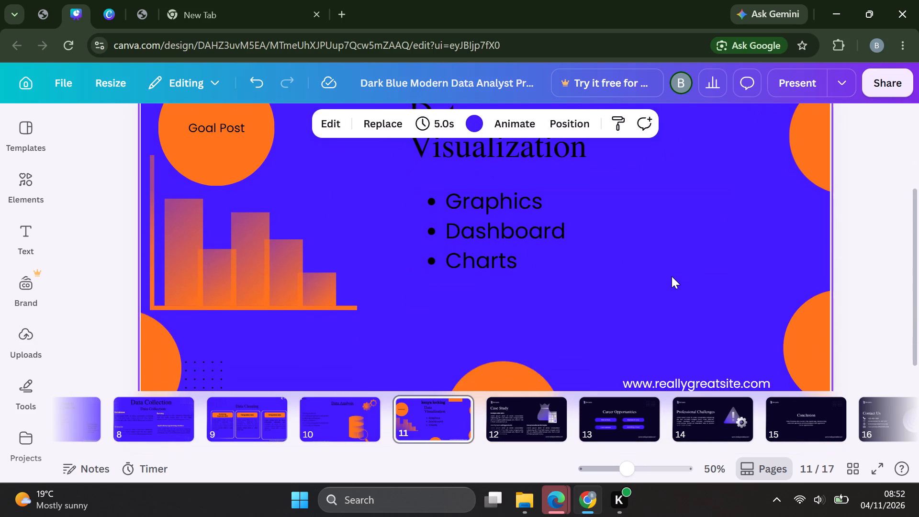
key("o")
key("o")
key("o")
key("w")
type("er")
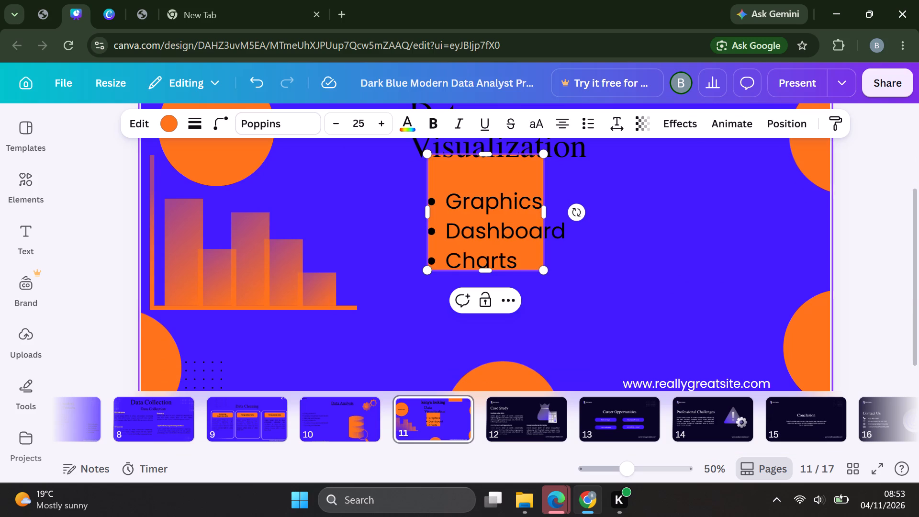
left_click(703, 291)
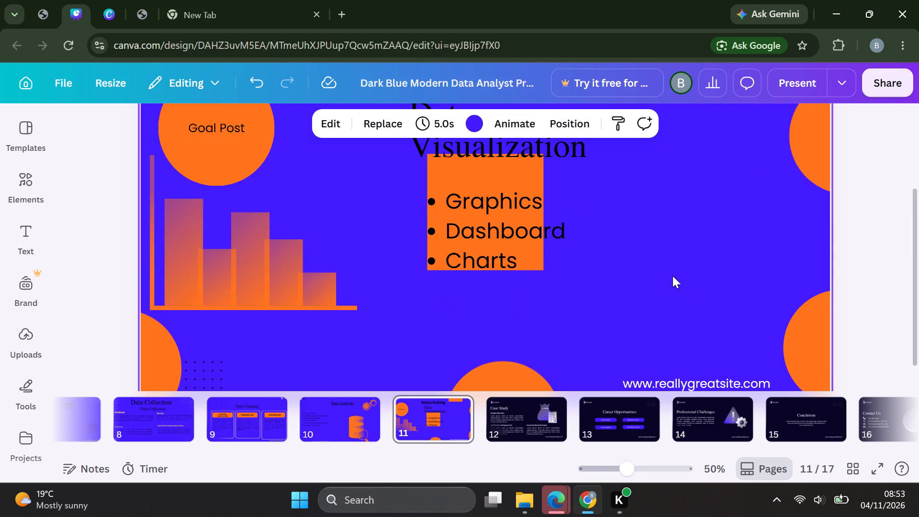
Widen the orange square on both sides of the bulleted list to about 766 wide, keeping its height of 324.
left_click(508, 179)
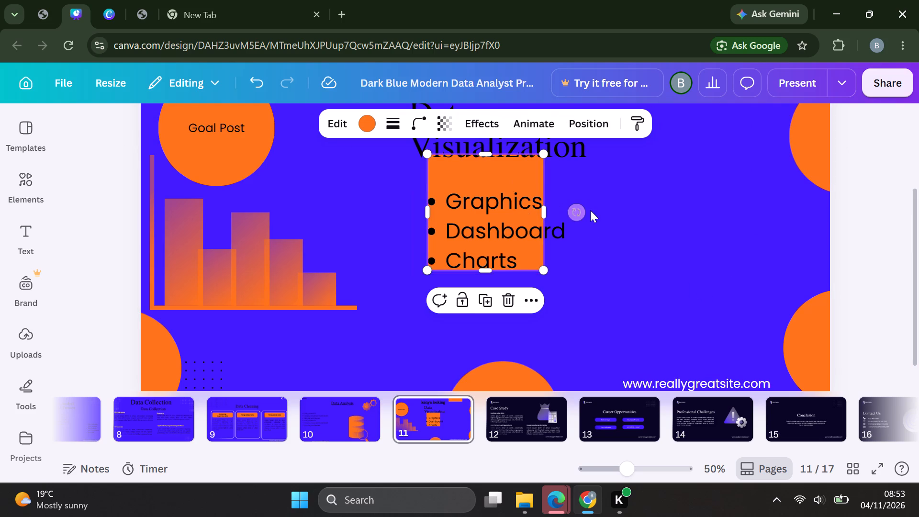
double_click(494, 188)
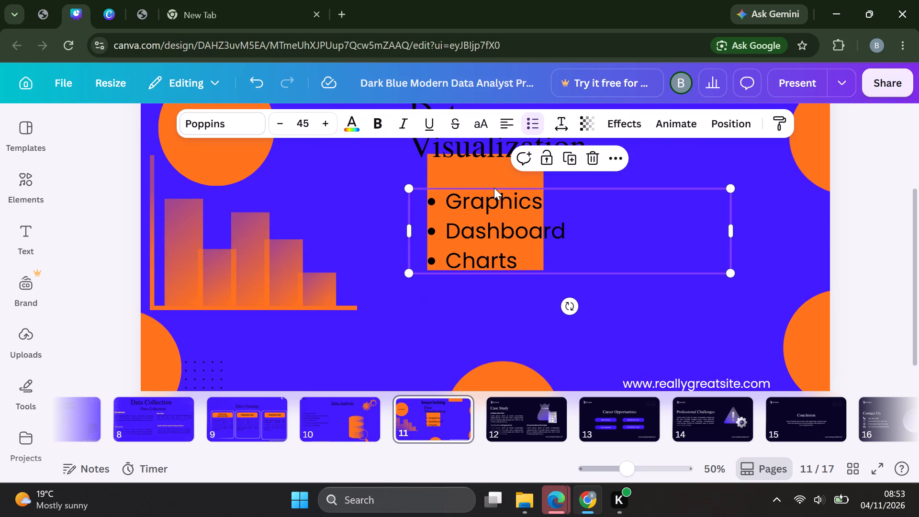
left_click(573, 295)
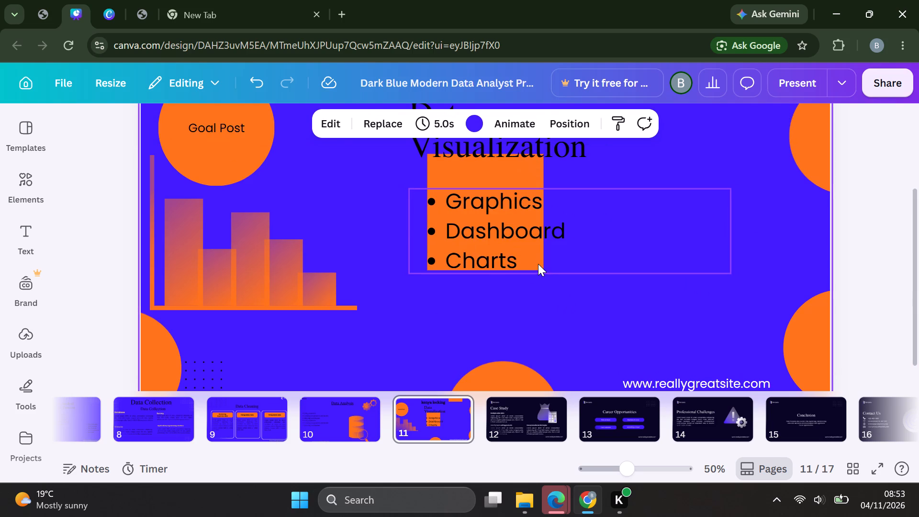
left_click(537, 264)
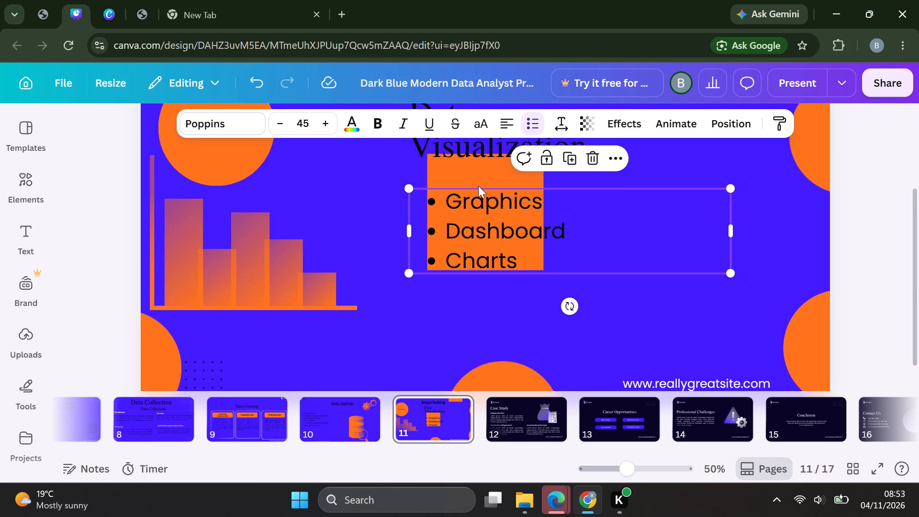
left_click(478, 186)
left_click(597, 225)
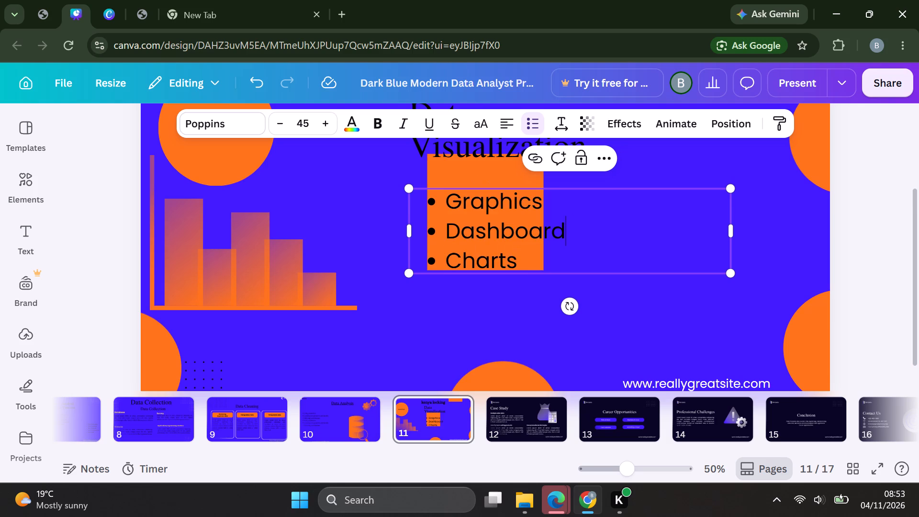
left_click(480, 176)
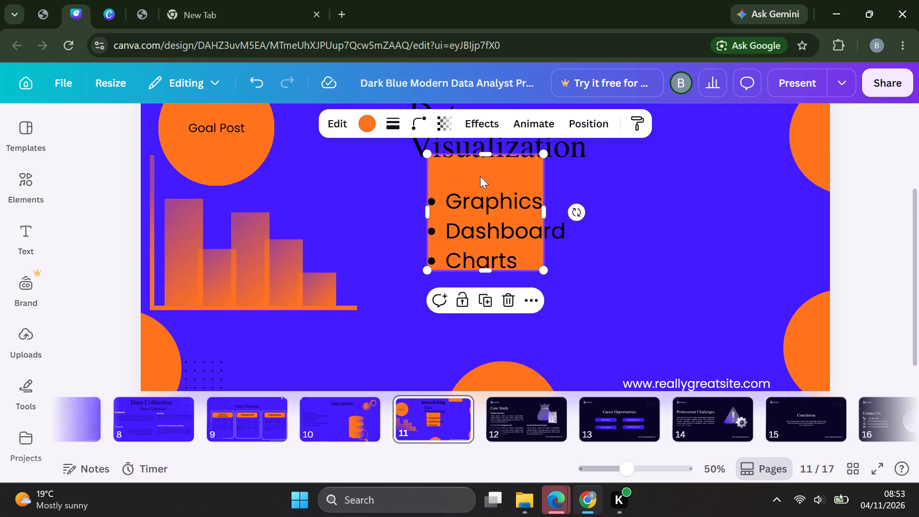
left_click_drag(546, 215, 563, 217)
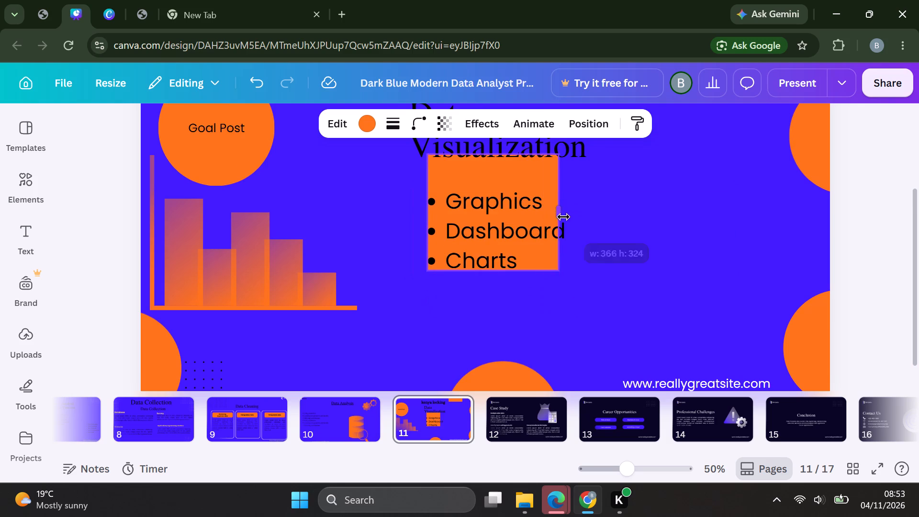
left_click_drag(563, 217, 664, 227)
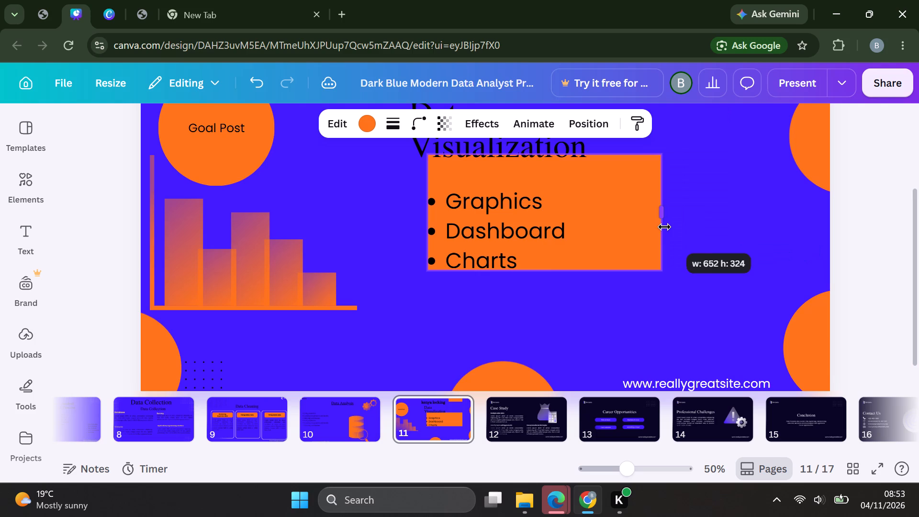
left_click_drag(664, 227, 665, 227)
left_click_drag(426, 217, 388, 225)
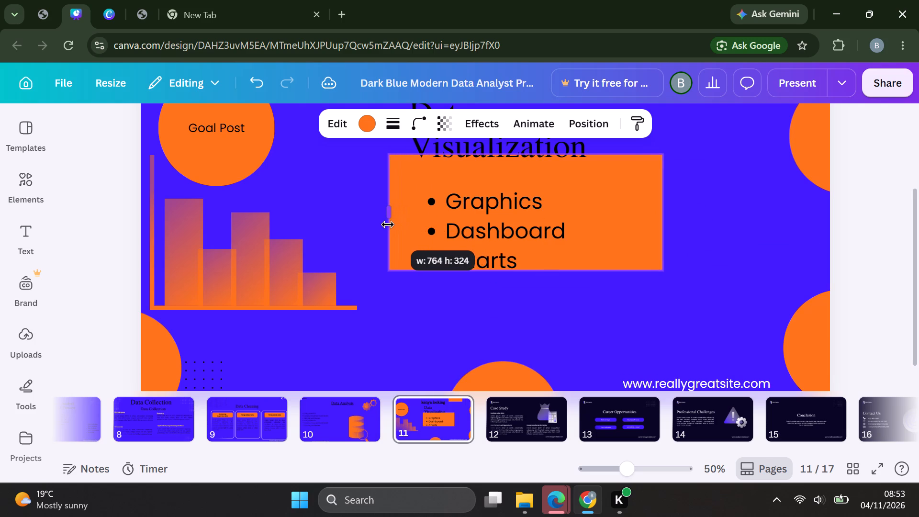
left_click_drag(388, 225, 387, 225)
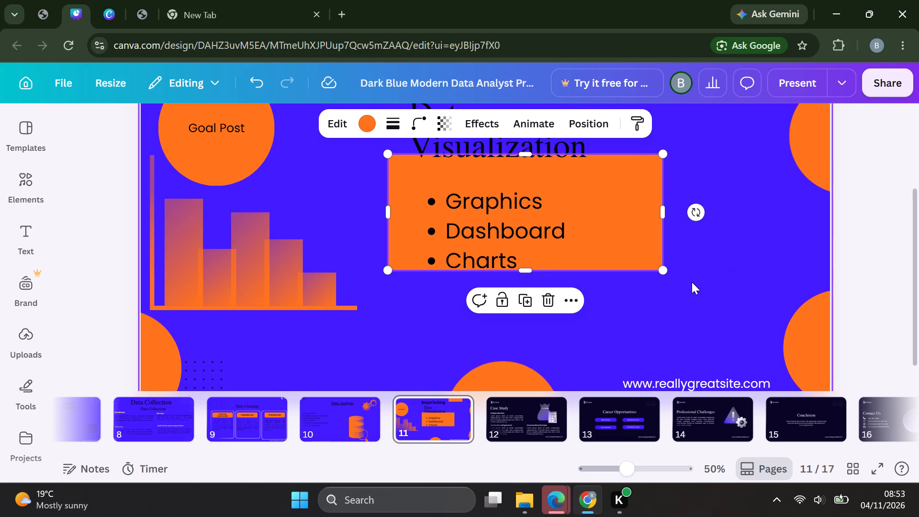
left_click(692, 282)
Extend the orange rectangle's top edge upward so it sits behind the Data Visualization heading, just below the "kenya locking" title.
scroll(692, 282, "up", 2)
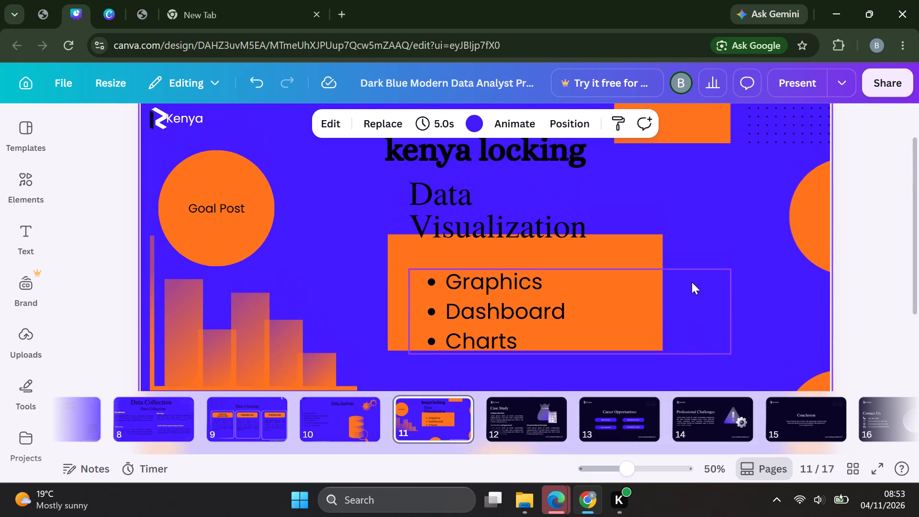
scroll(692, 282, "up", 1)
left_click(594, 252)
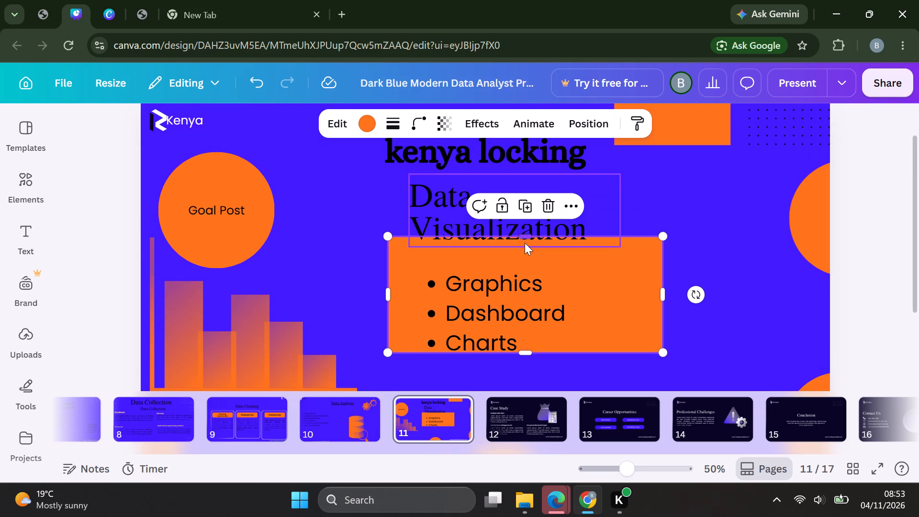
left_click_drag(525, 237, 525, 188)
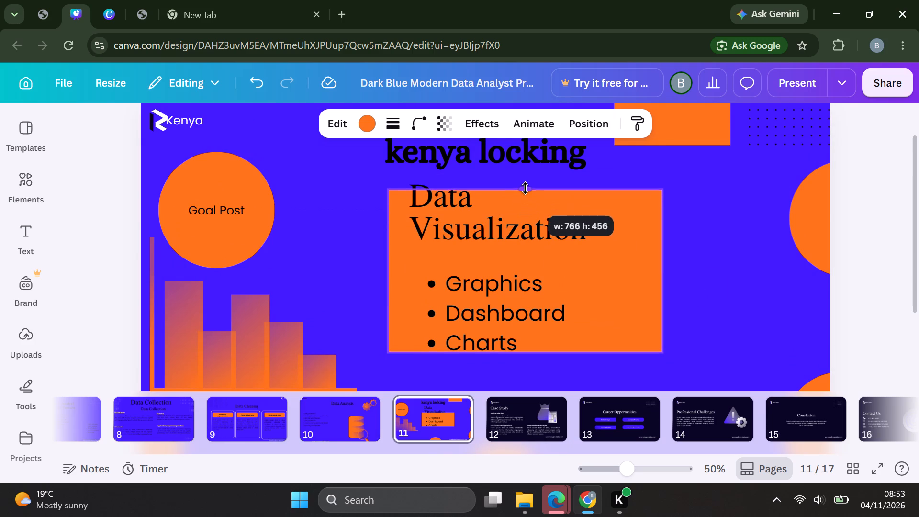
left_click_drag(525, 188, 525, 180)
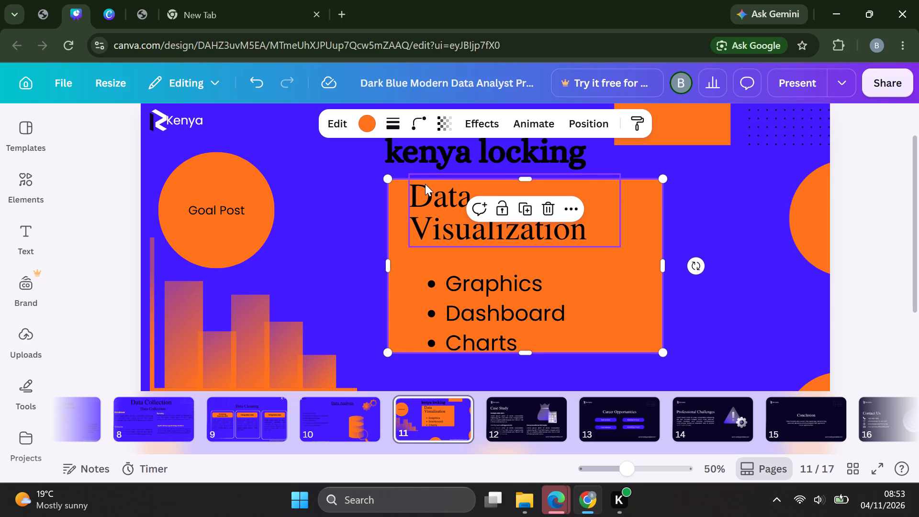
Set the orange rectangle's corner rounding to 89, keeping four sides.
left_click(416, 126)
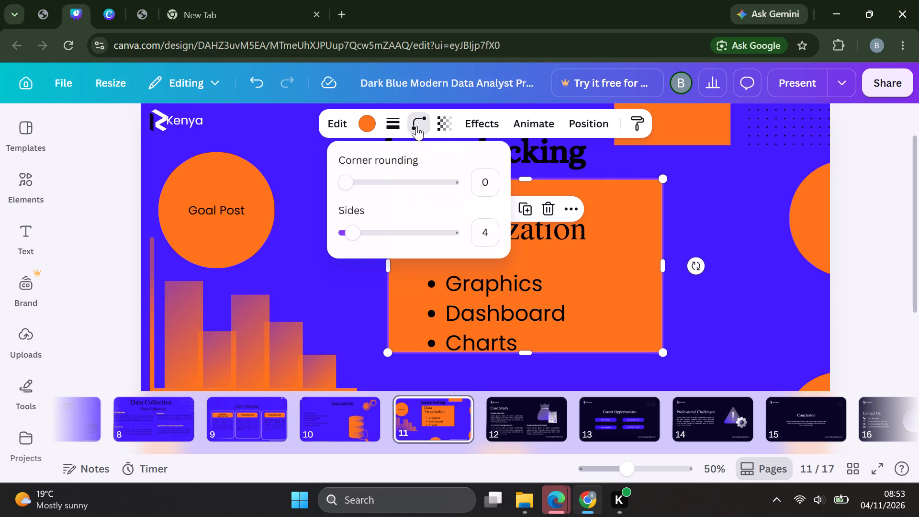
left_click(393, 180)
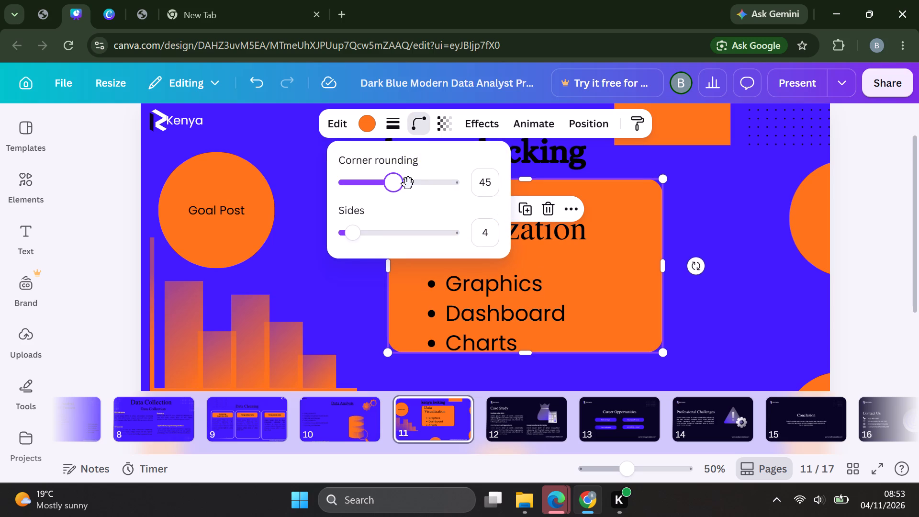
left_click(408, 184)
left_click(419, 184)
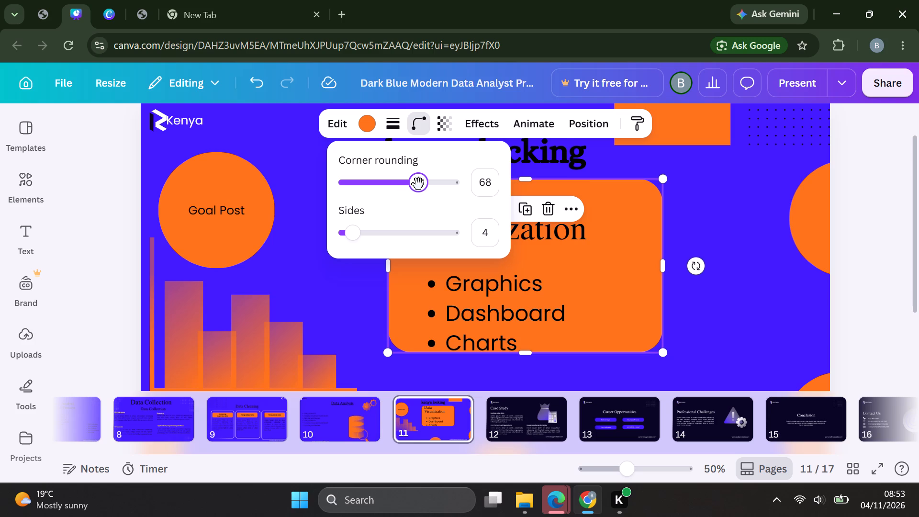
left_click(433, 184)
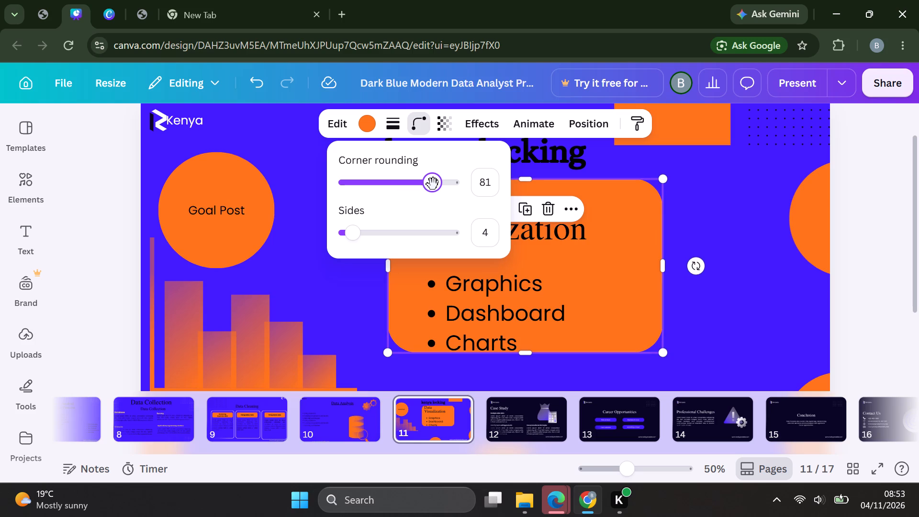
left_click(441, 185)
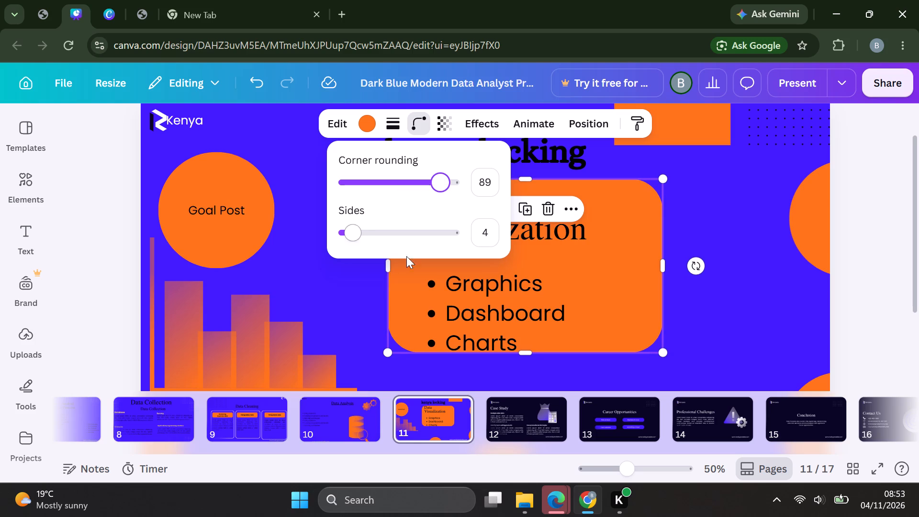
left_click(353, 285)
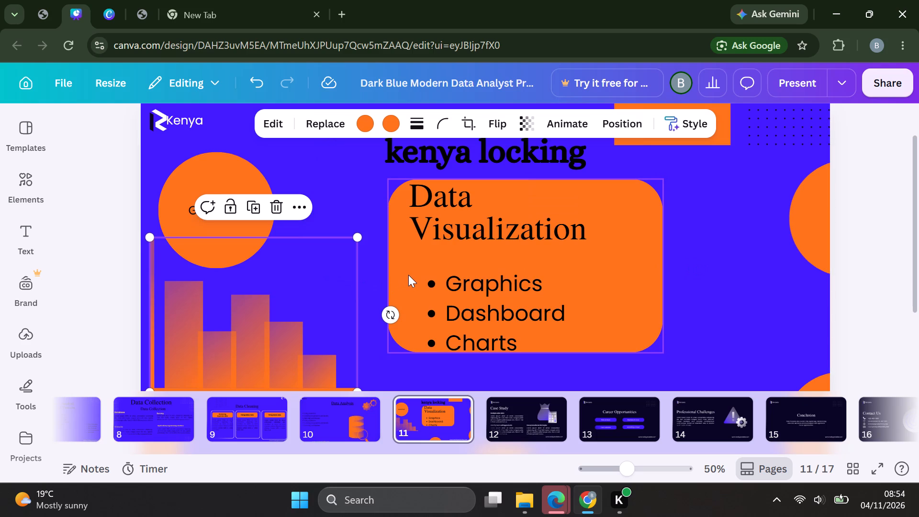
Move the rounded orange rectangle down so its top edge meets the bottom of the Data Visualization heading.
left_click(408, 275)
left_click_drag(408, 275, 399, 302)
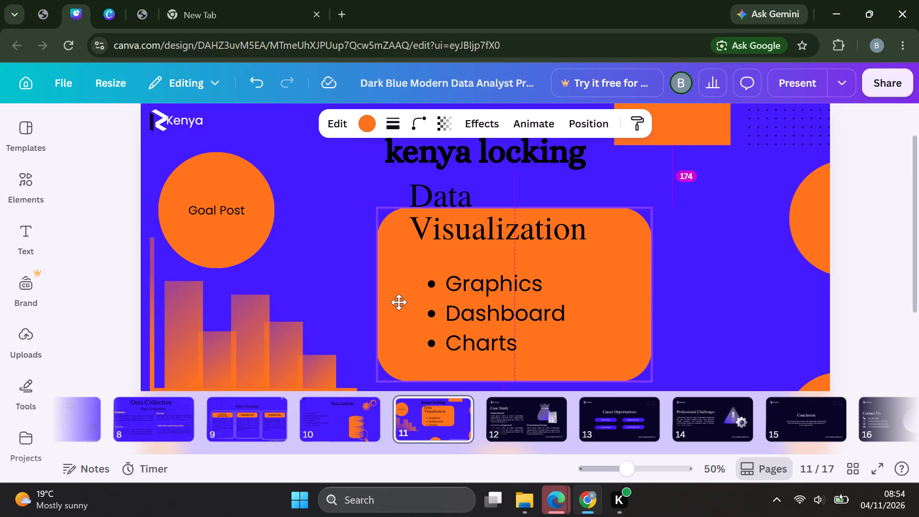
left_click_drag(399, 302, 397, 335)
left_click(713, 235)
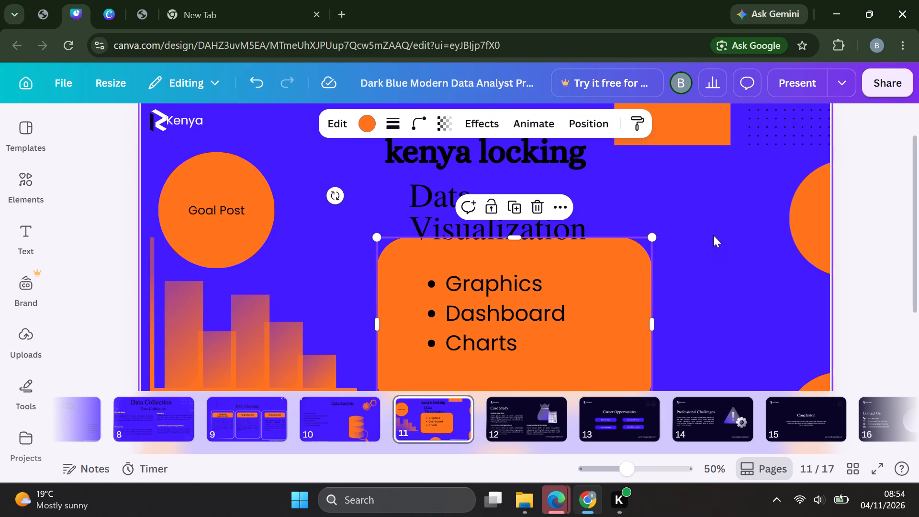
Move the Graphics, Dashboard and Charts list slightly lower within the orange rectangle.
scroll(713, 235, "down", 1)
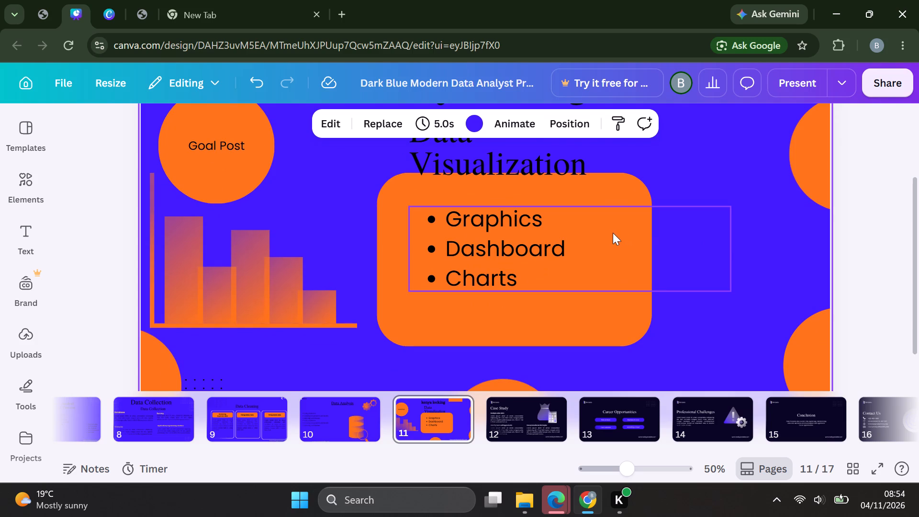
left_click(609, 231)
left_click_drag(609, 231, 607, 242)
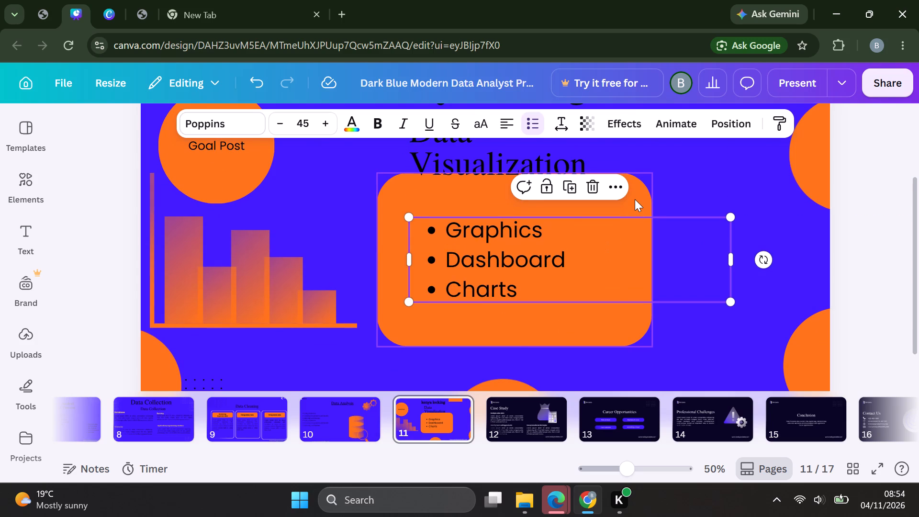
Move the orange rectangle down, clear of the Data Visualization heading with a gap of about 32, and narrow its right side slightly.
left_click(635, 199)
left_click_drag(635, 199, 641, 223)
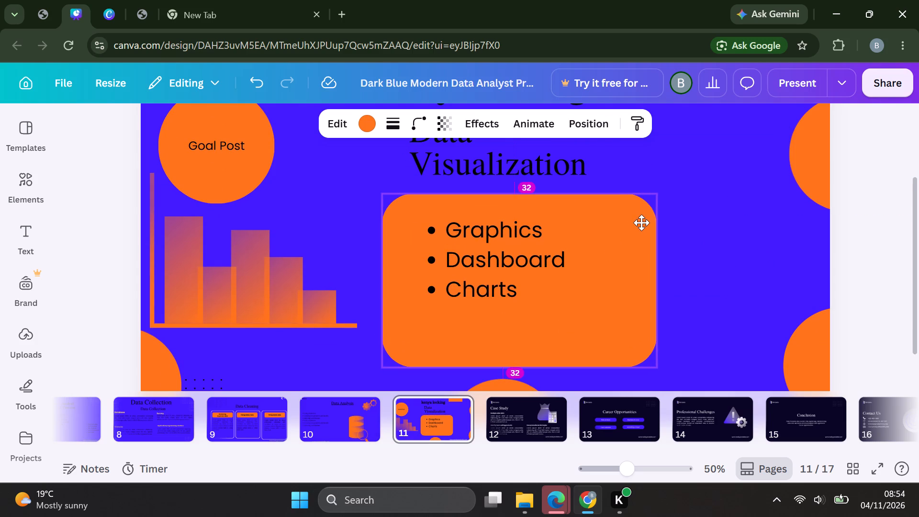
left_click_drag(641, 223, 644, 223)
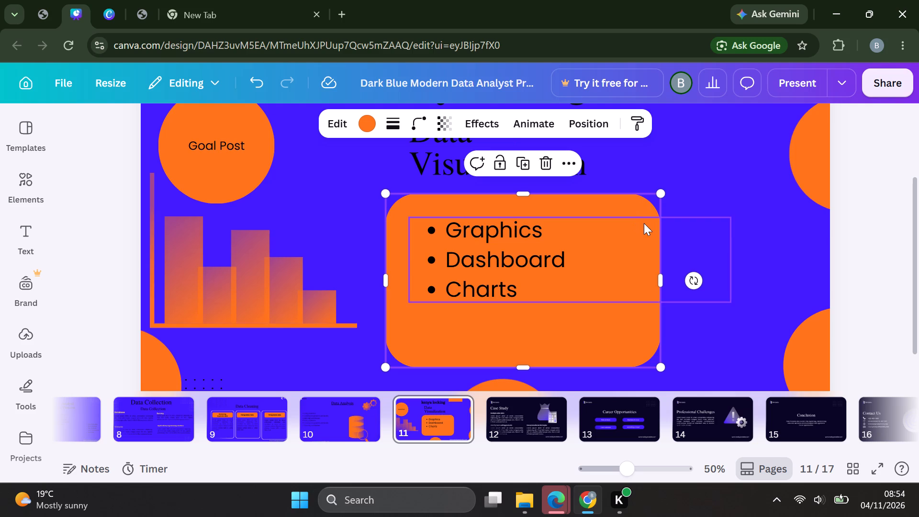
left_click_drag(659, 275, 636, 275)
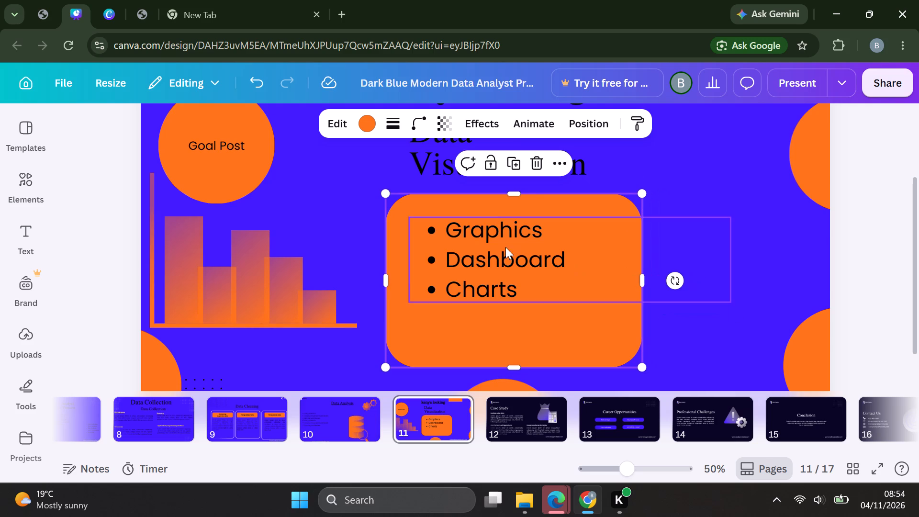
Give the rounded orange rectangle a solid black outline with a stroke weight of 2.
left_click(415, 125)
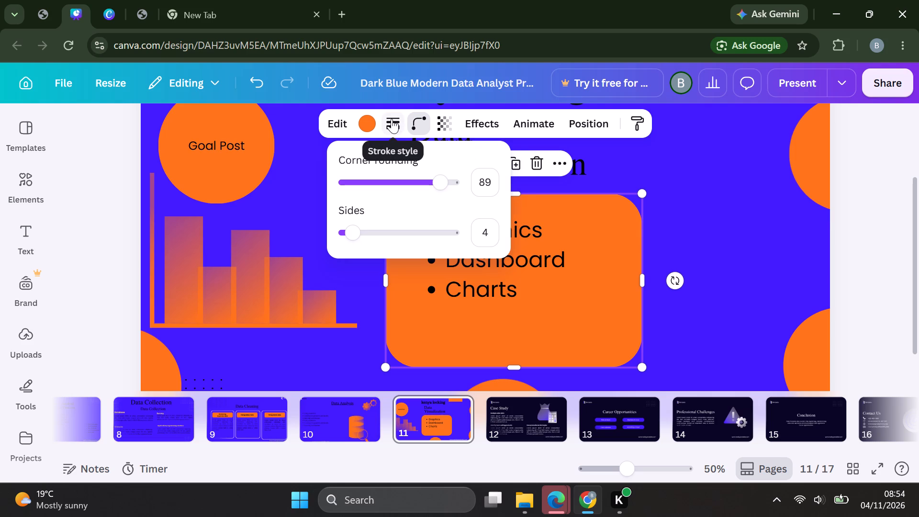
left_click(392, 119)
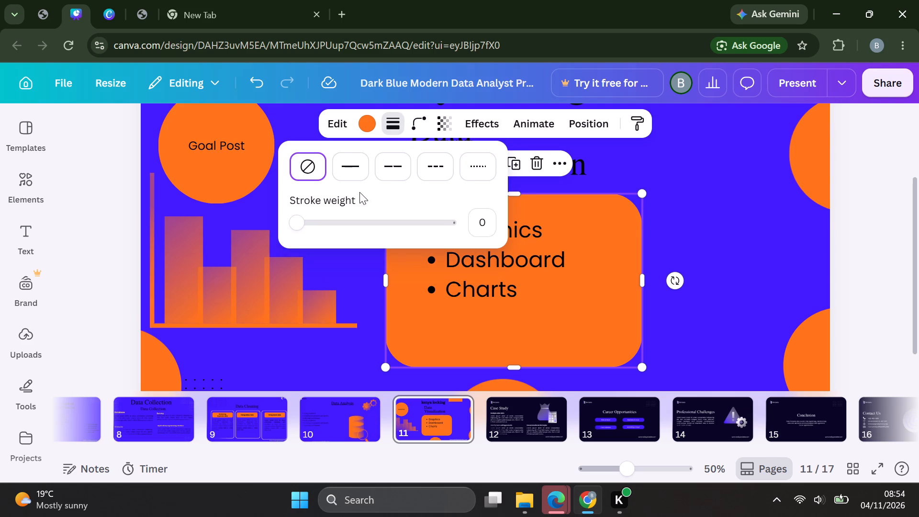
left_click(354, 173)
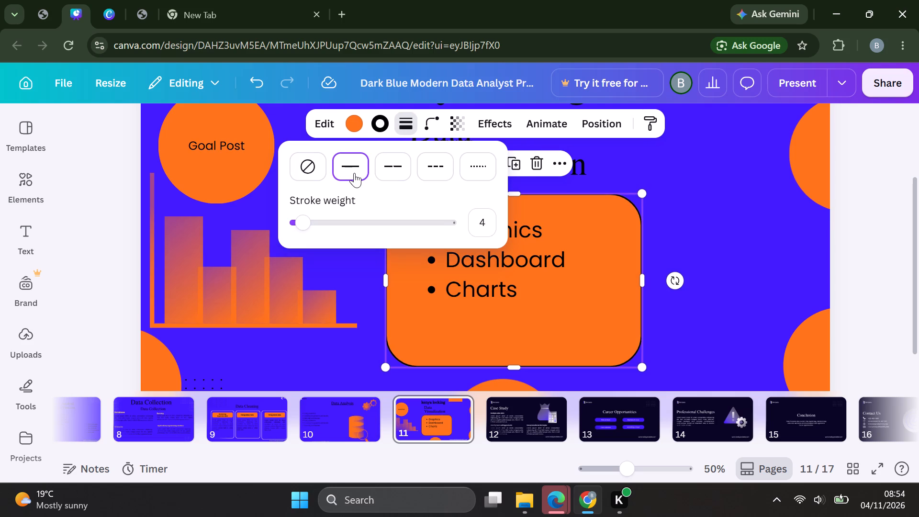
left_click(327, 221)
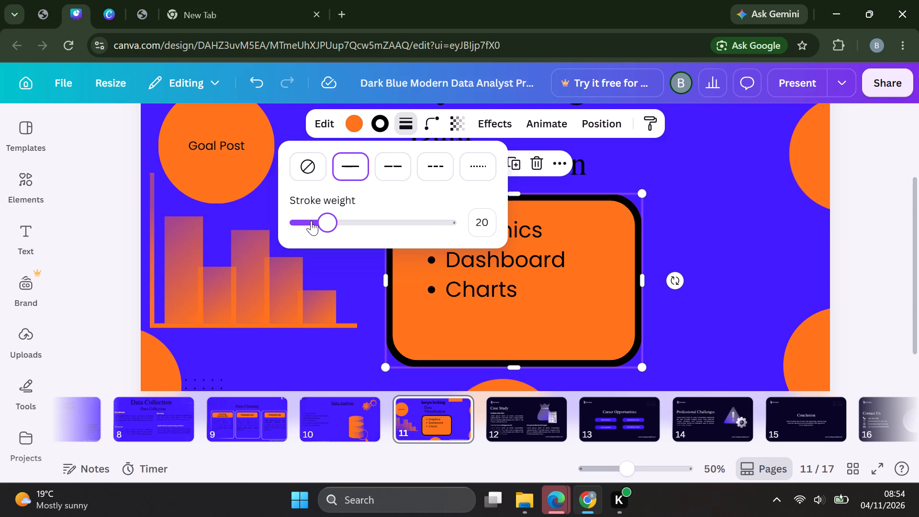
left_click(311, 221)
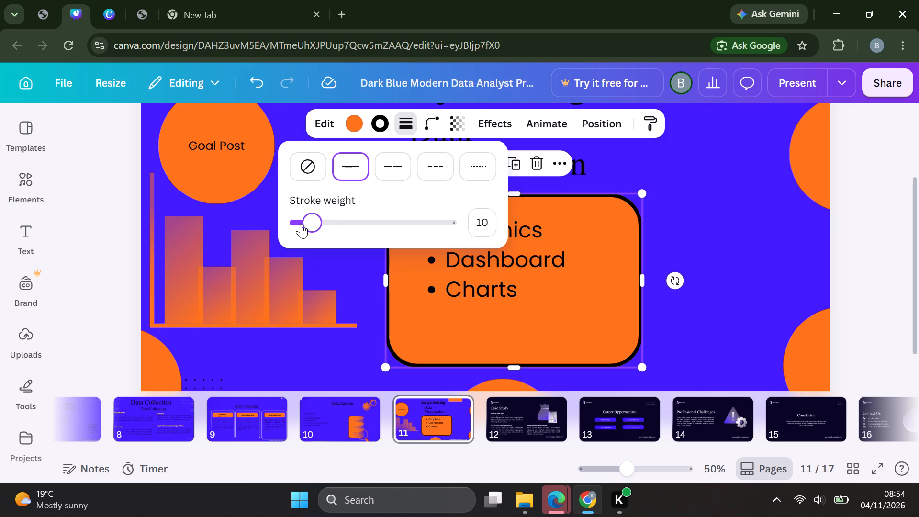
left_click(301, 224)
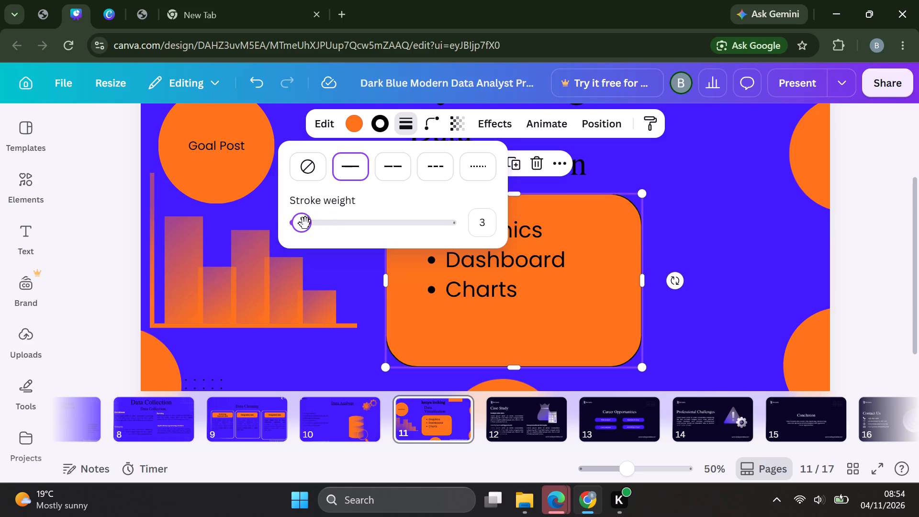
left_click(311, 224)
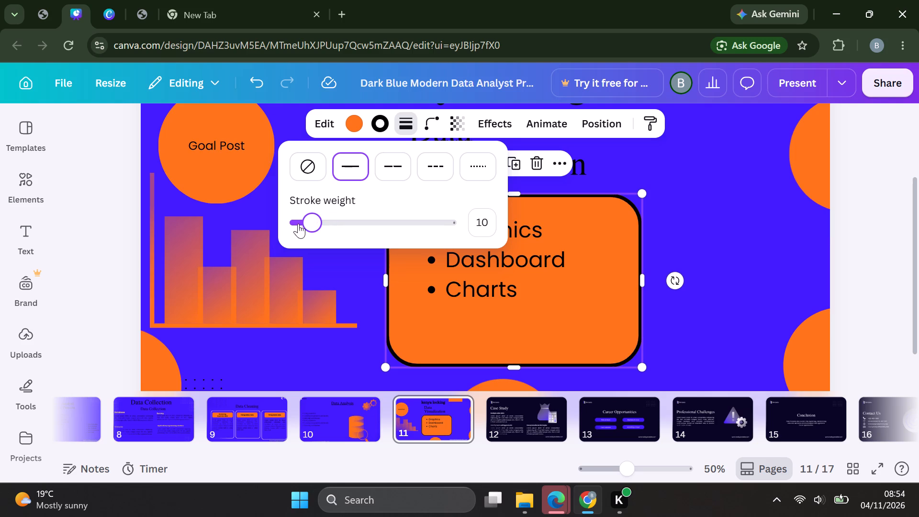
left_click(298, 224)
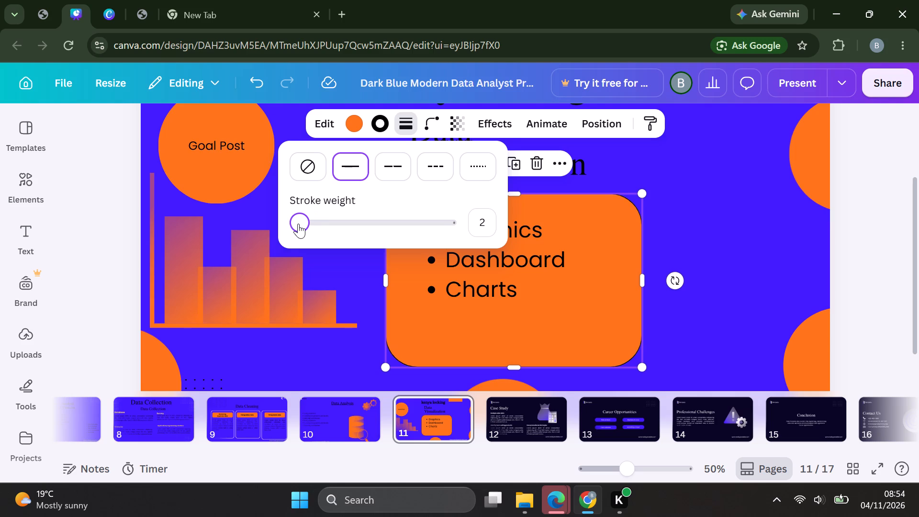
left_click(368, 275)
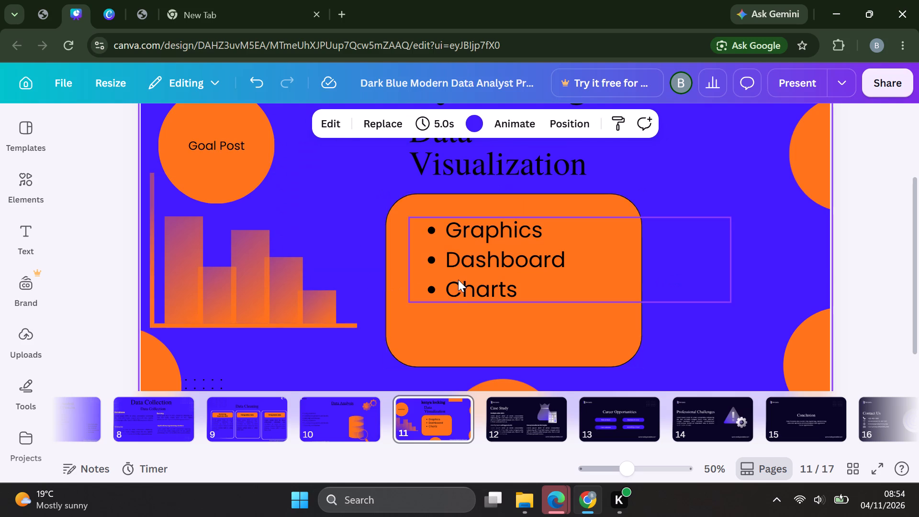
Move the Graphics, Dashboard and Charts list down to the lower part of the orange rectangle.
left_click_drag(469, 268, 464, 279)
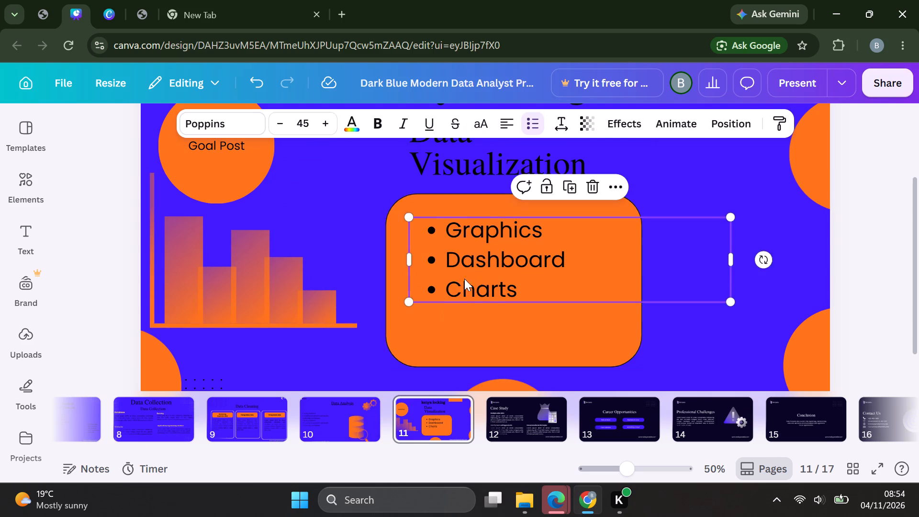
left_click_drag(464, 279, 470, 318)
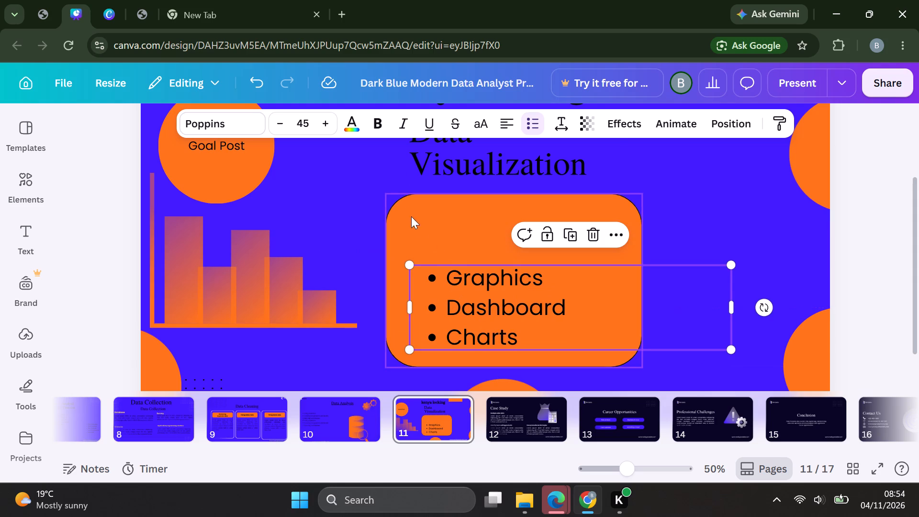
Move the Data Visualization heading inside the orange rectangle, just above the list, and scale its text down to size 57.
left_click_drag(448, 162, 443, 218)
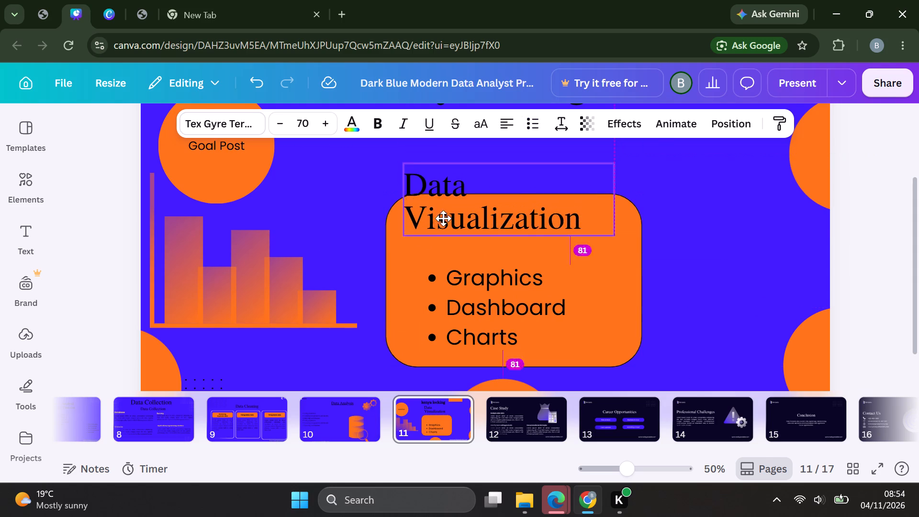
left_click_drag(443, 218, 458, 240)
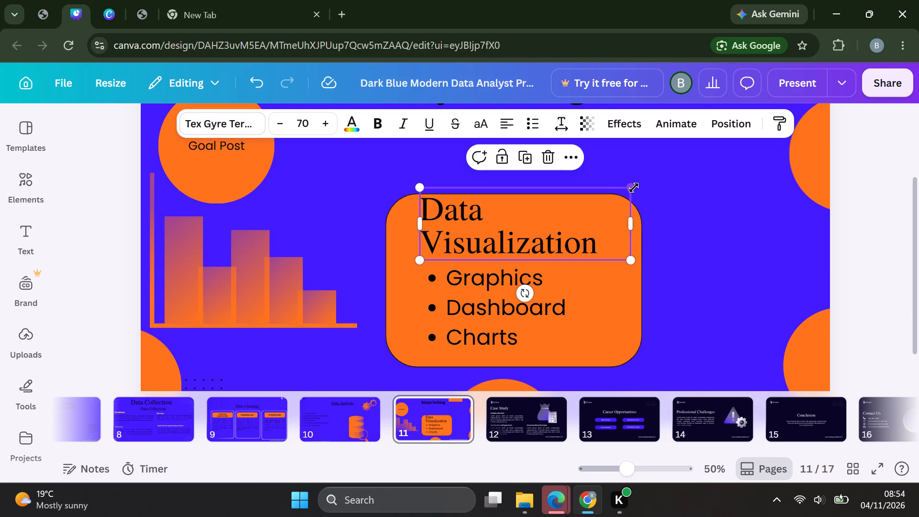
left_click_drag(634, 188, 600, 217)
left_click(707, 263)
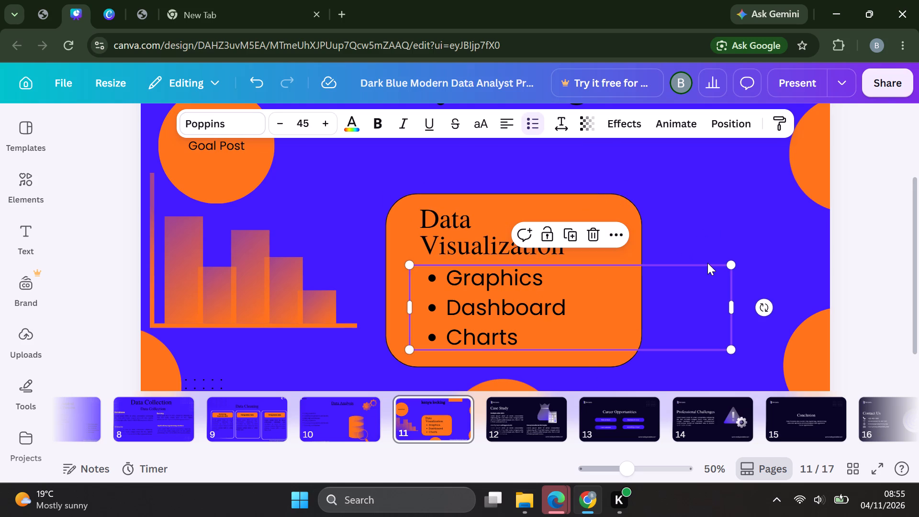
left_click(706, 216)
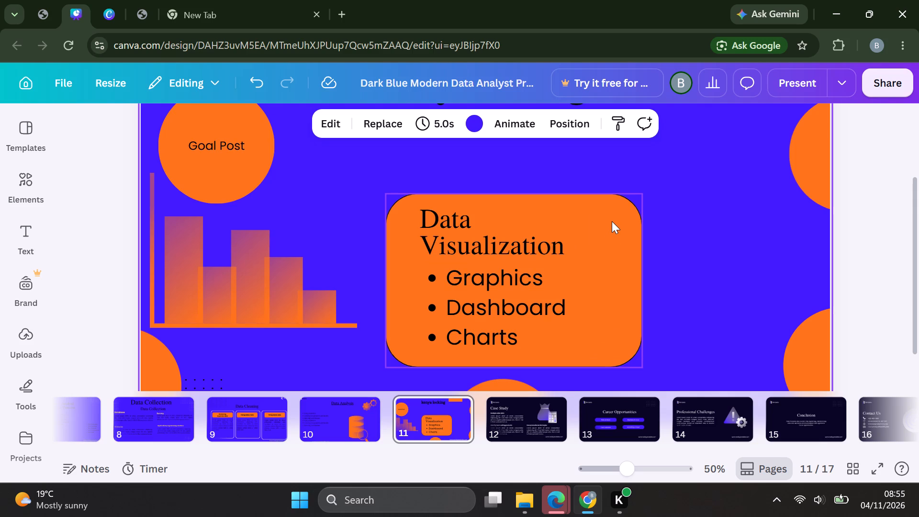
Add a circle shape to page 11 and recolour it from the design's palette to the background indigo.
key("c")
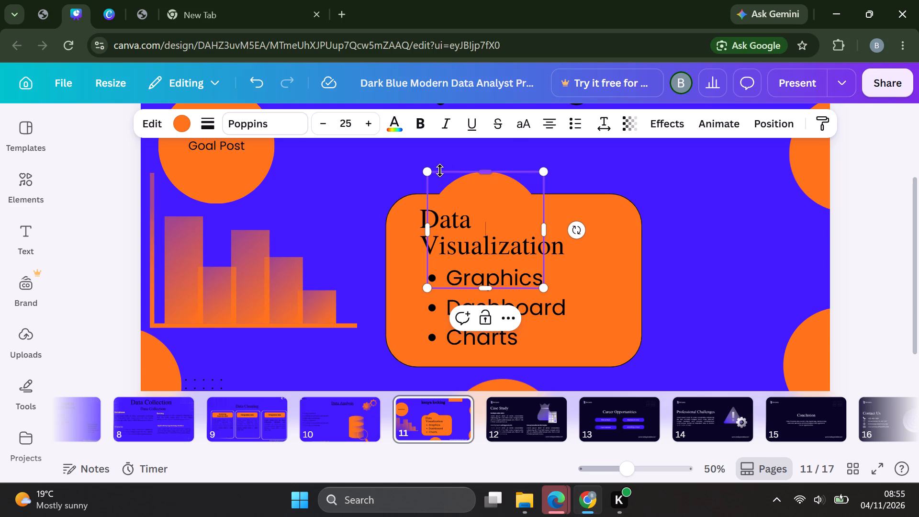
left_click(179, 119)
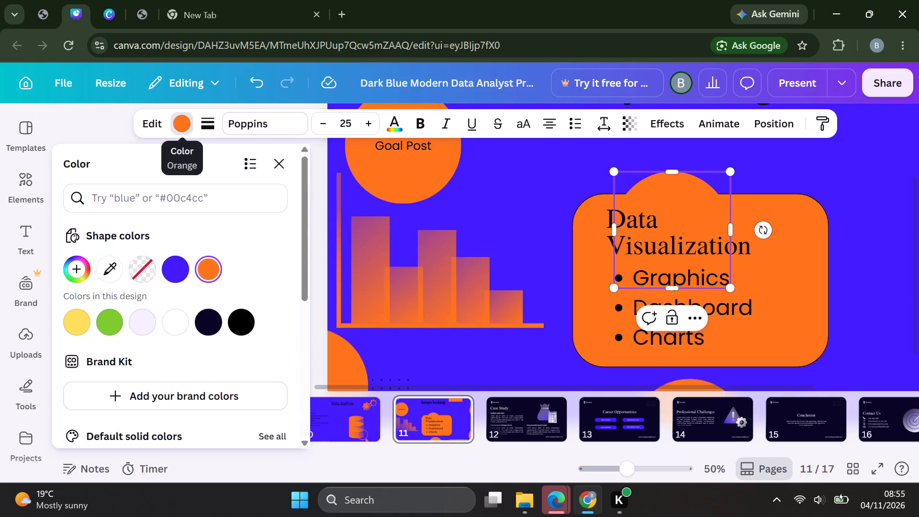
left_click(175, 267)
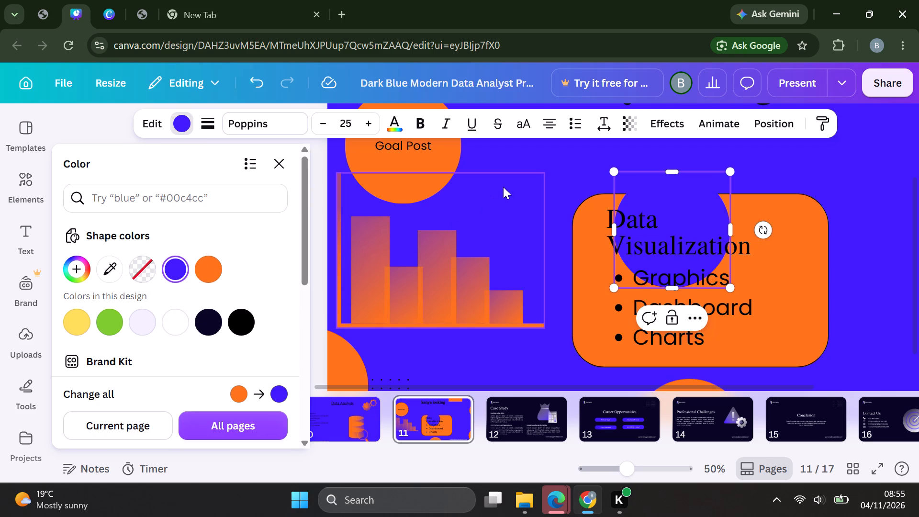
left_click(581, 181)
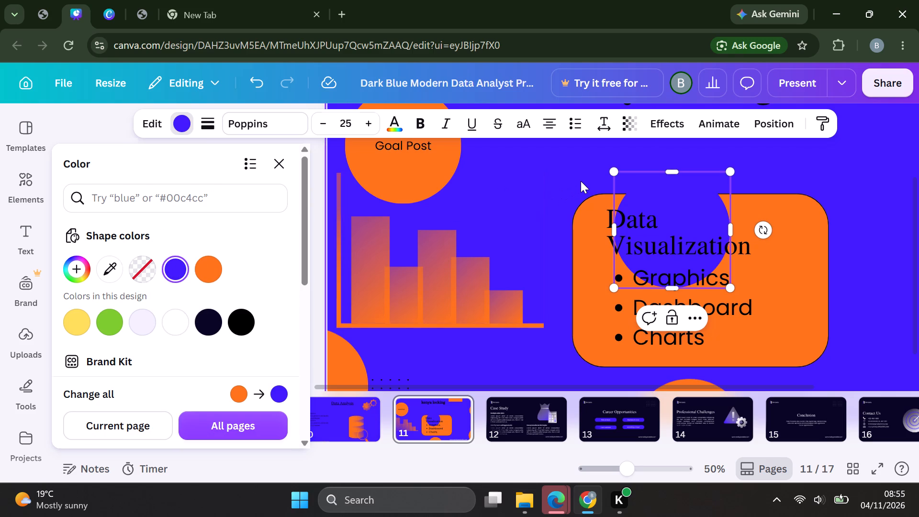
Stretch and flatten the indigo circle into a wide ellipse about 178 high, within the orange rectangle and behind the Data Visualization heading.
left_click(649, 219)
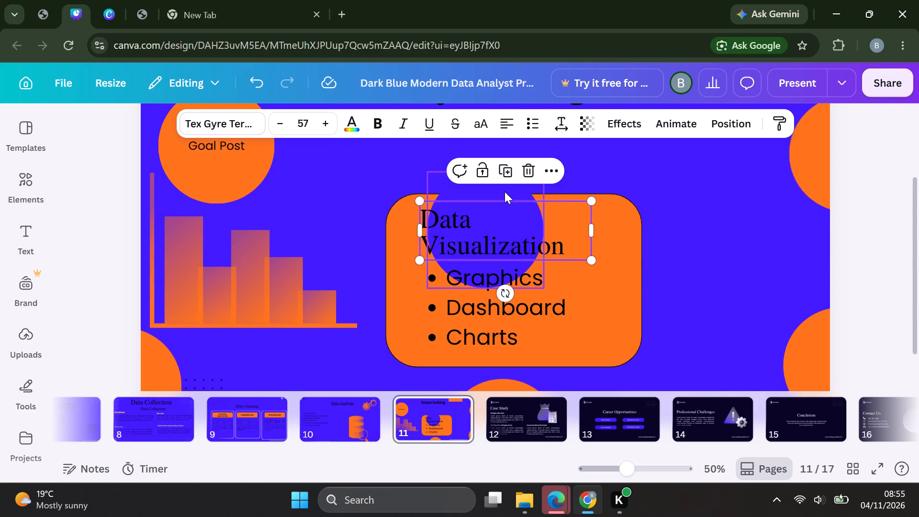
left_click(504, 191)
left_click_drag(543, 227, 641, 218)
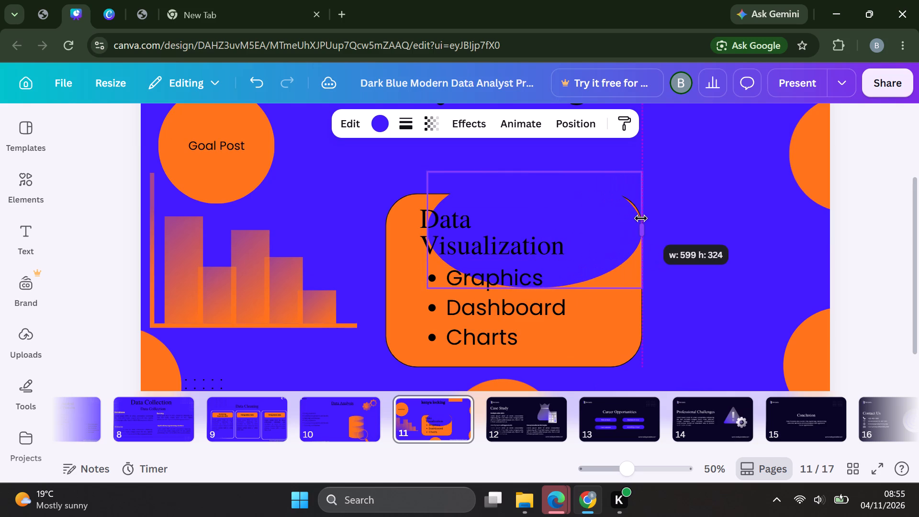
left_click_drag(641, 218, 644, 218)
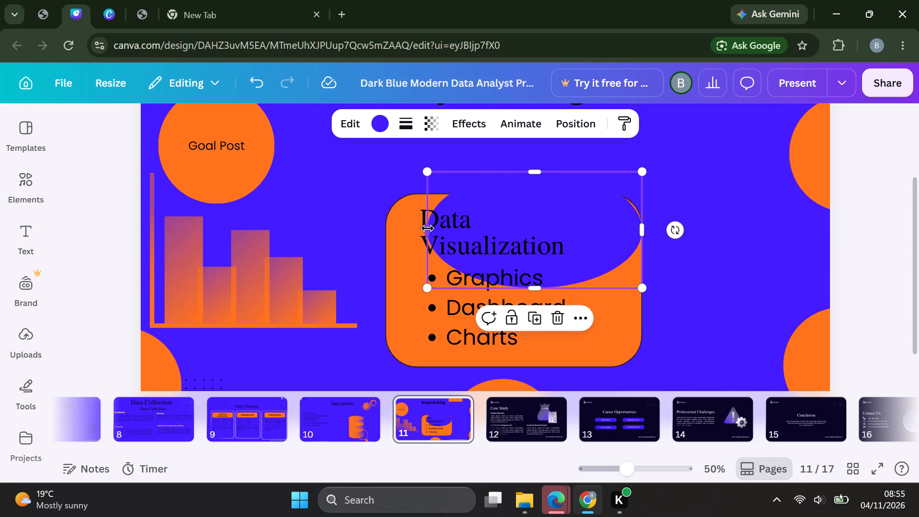
left_click_drag(427, 228, 367, 231)
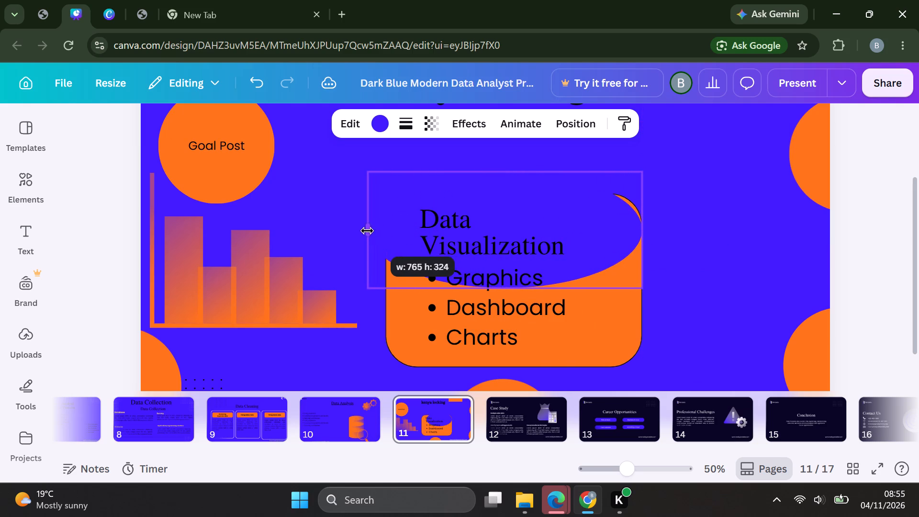
left_click_drag(367, 231, 364, 229)
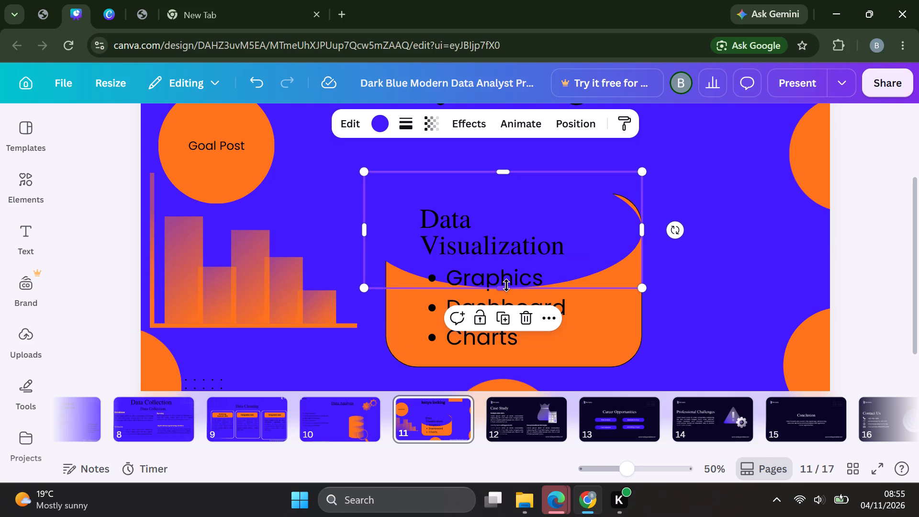
left_click_drag(506, 285, 510, 261)
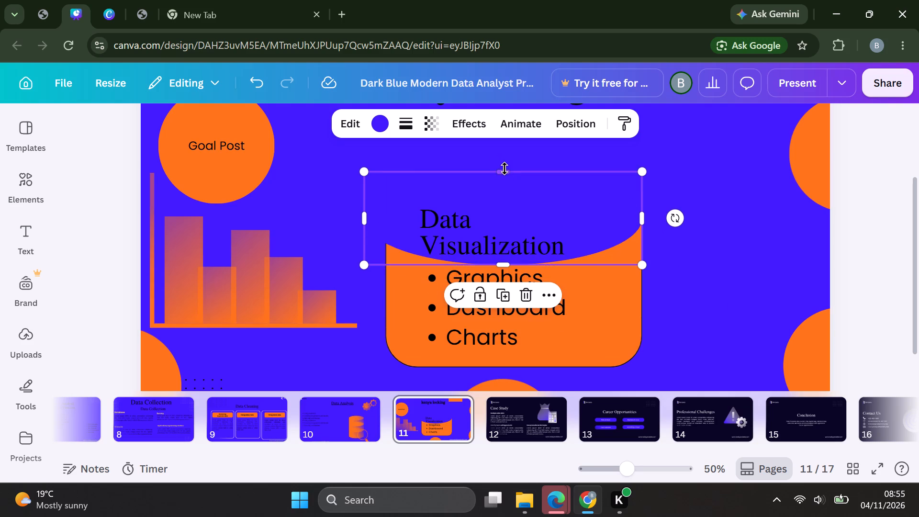
left_click_drag(504, 169, 502, 191)
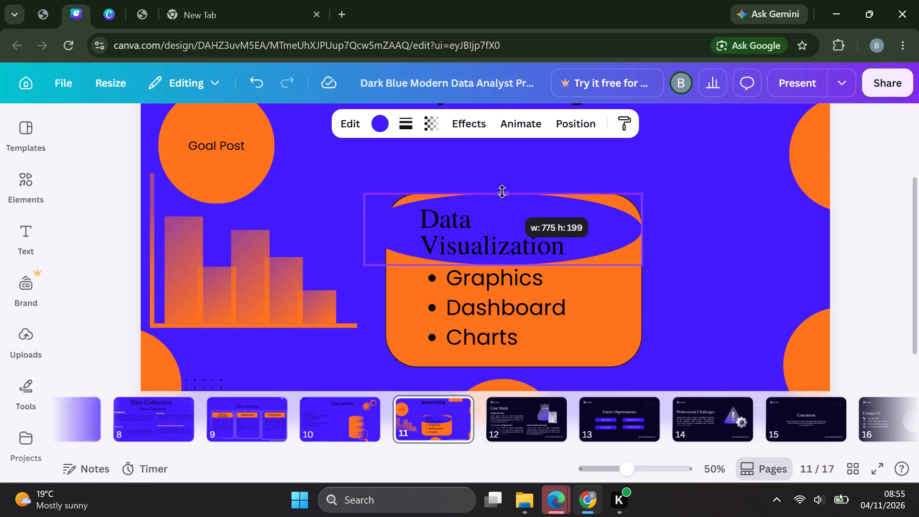
left_click_drag(502, 191, 502, 194)
left_click_drag(643, 232, 624, 233)
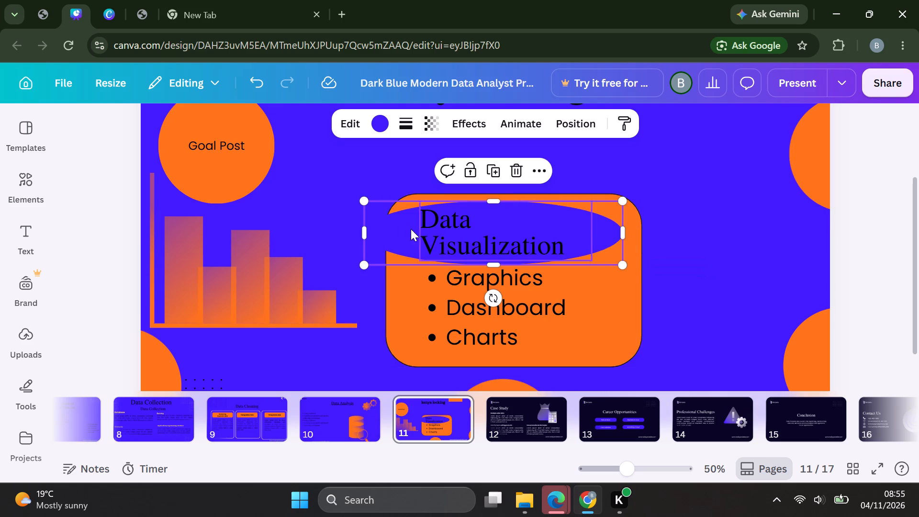
left_click_drag(362, 230, 386, 229)
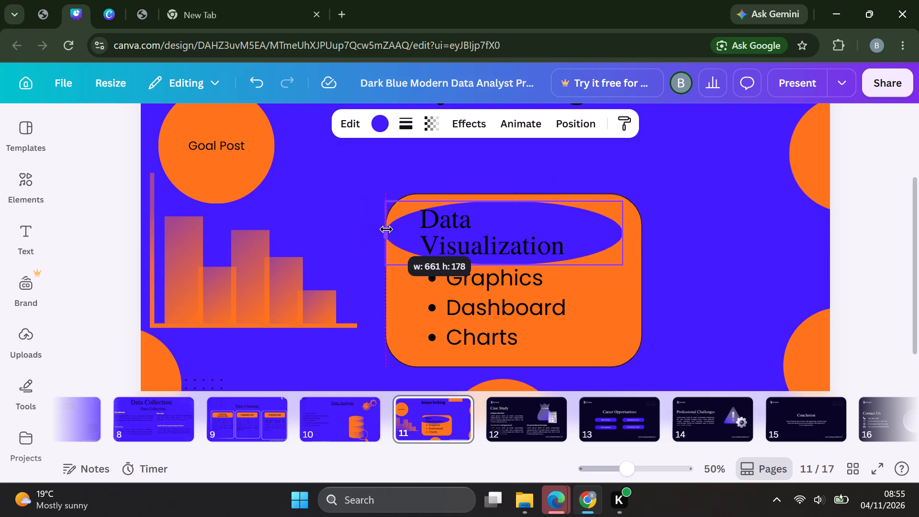
left_click_drag(386, 229, 391, 228)
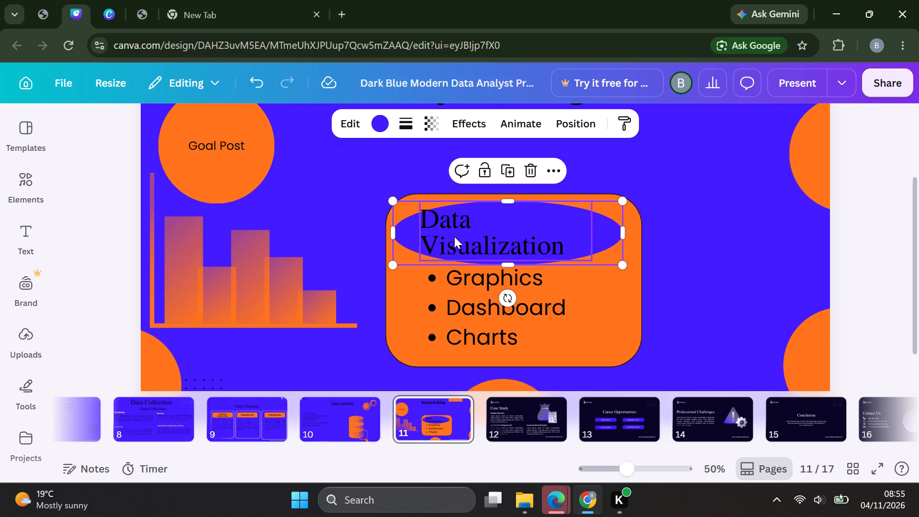
Shift the Data Visualization heading to the right within the indigo ellipse, aligning its text box with the ellipse's right edge.
left_click_drag(456, 238, 485, 238)
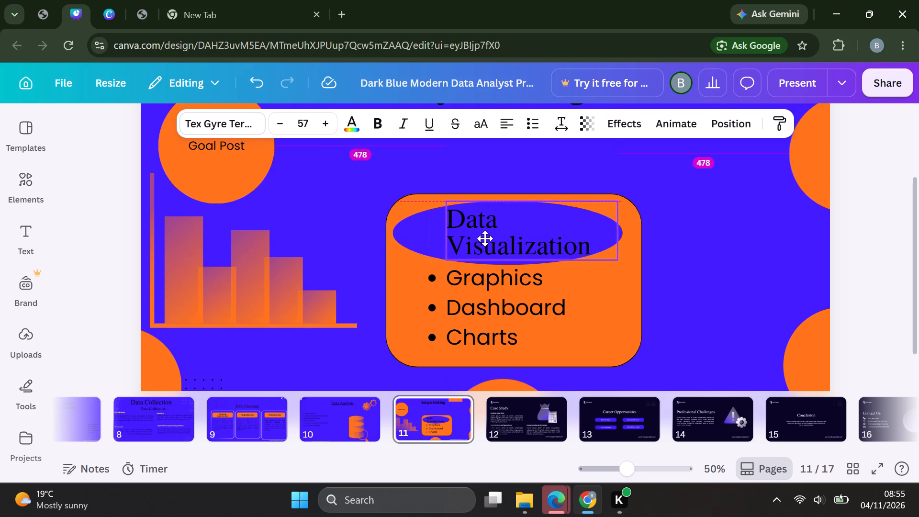
left_click_drag(485, 238, 487, 238)
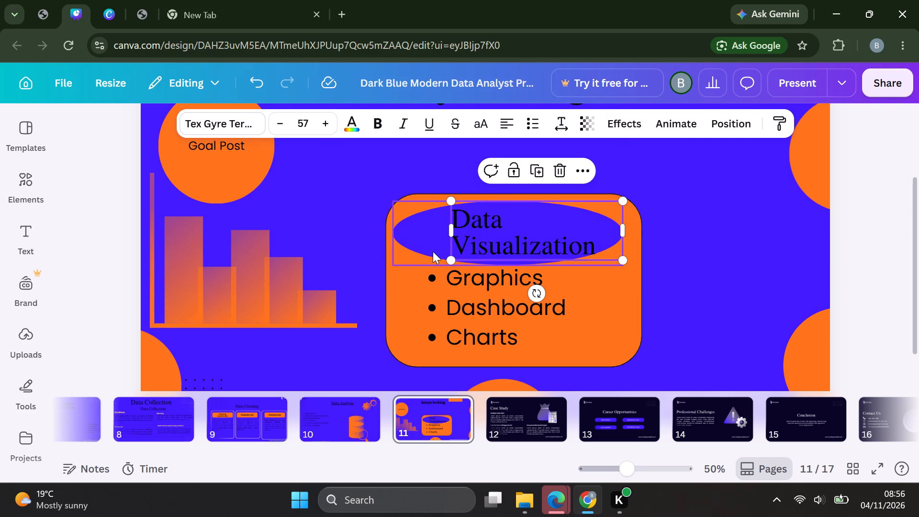
Add a solid black outline with a stroke weight of 4 to the indigo ellipse behind the Data Visualization heading.
left_click(433, 251)
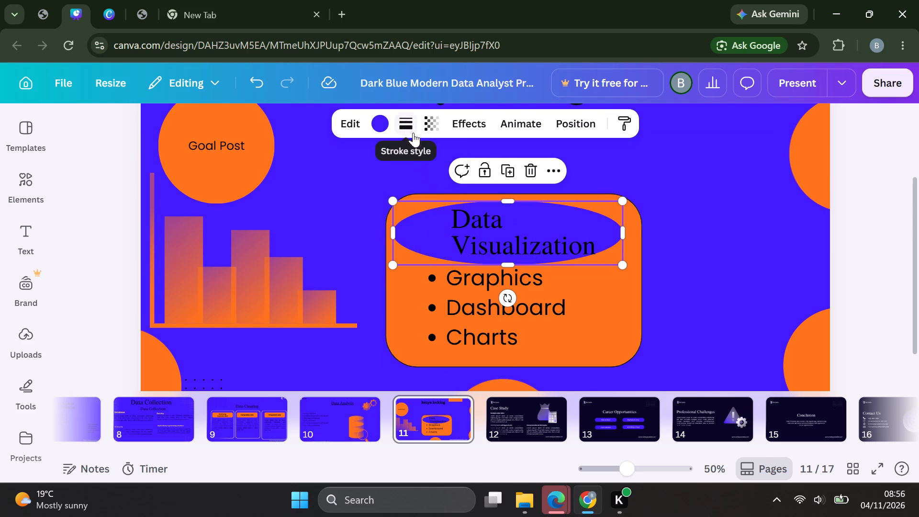
left_click(442, 231)
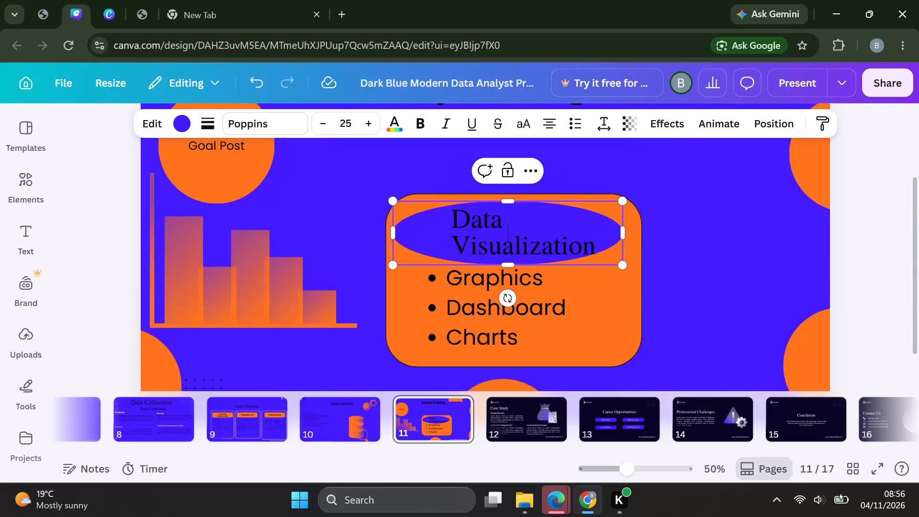
left_click(410, 245)
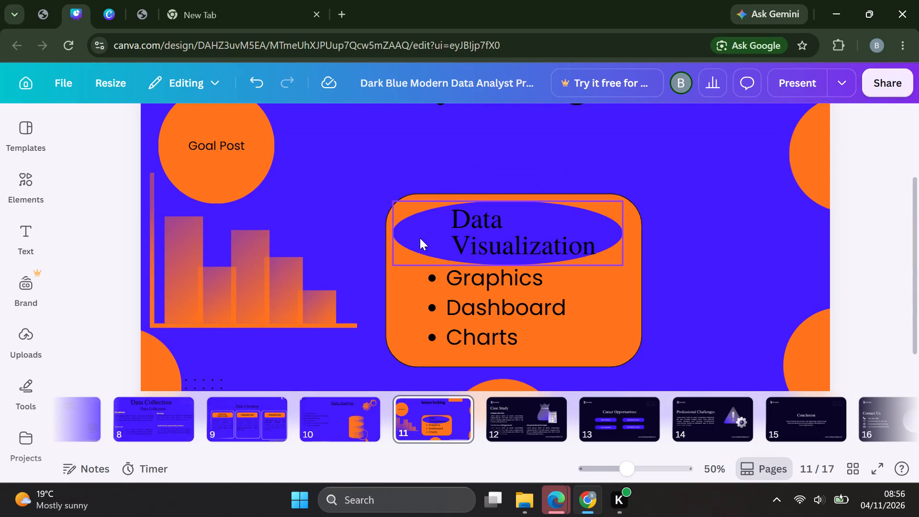
left_click(436, 231)
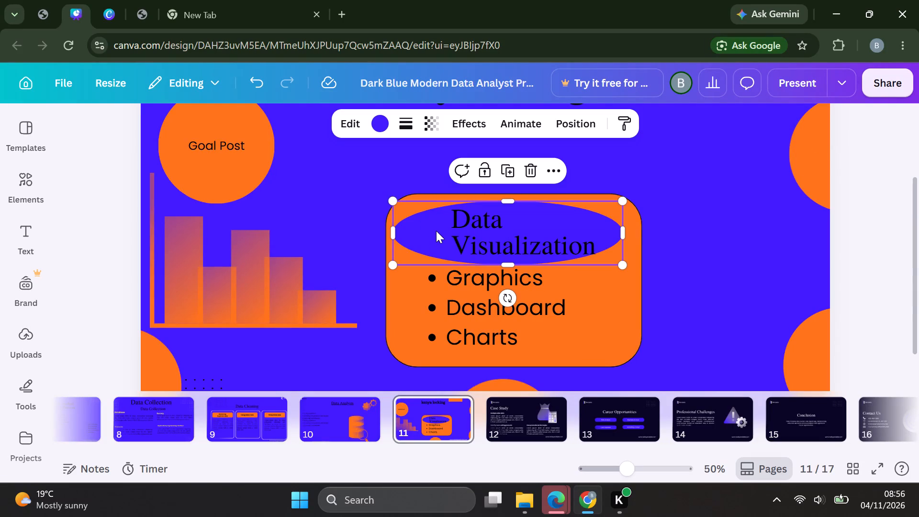
left_click(409, 118)
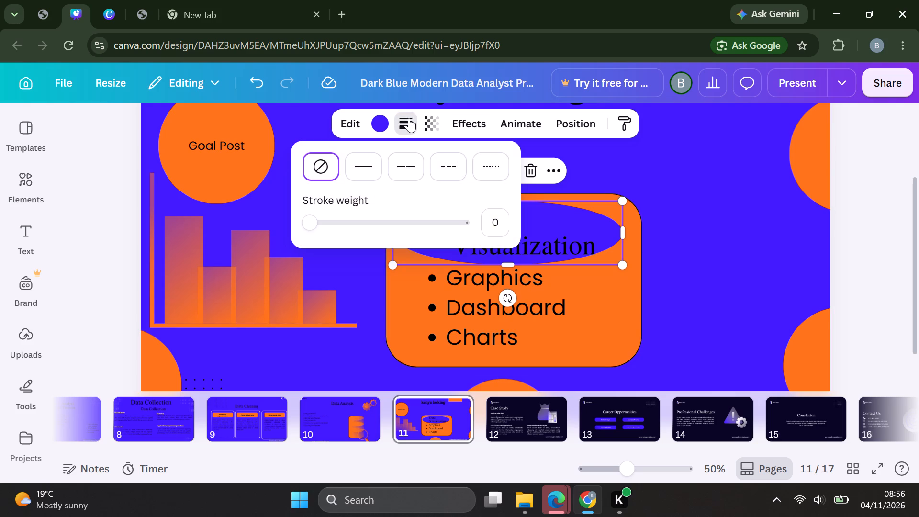
left_click(370, 168)
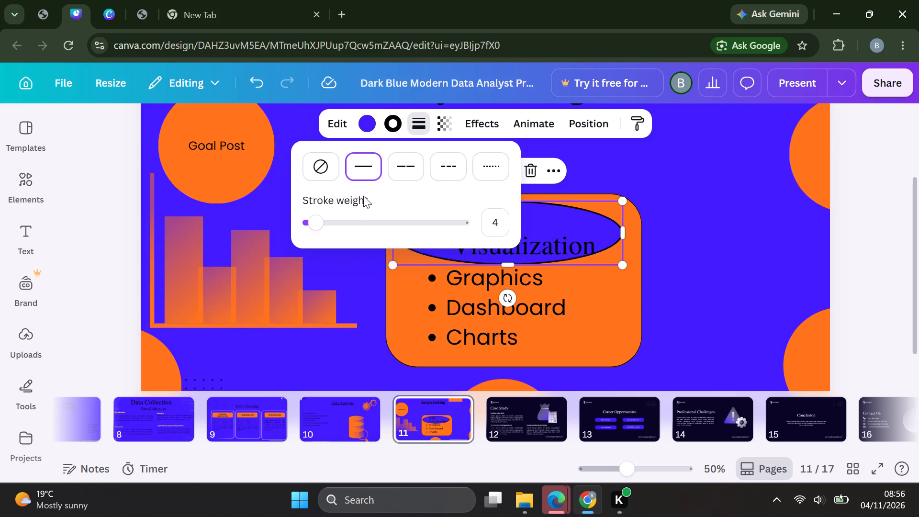
left_click(354, 262)
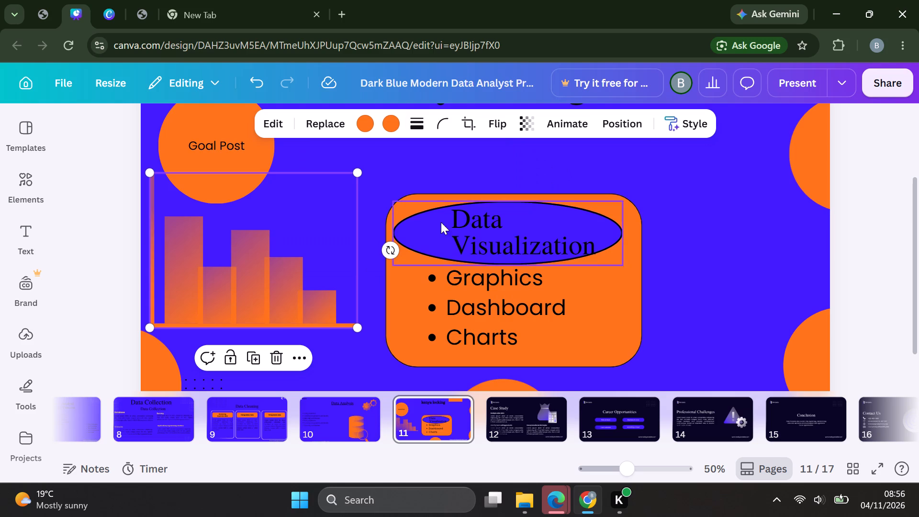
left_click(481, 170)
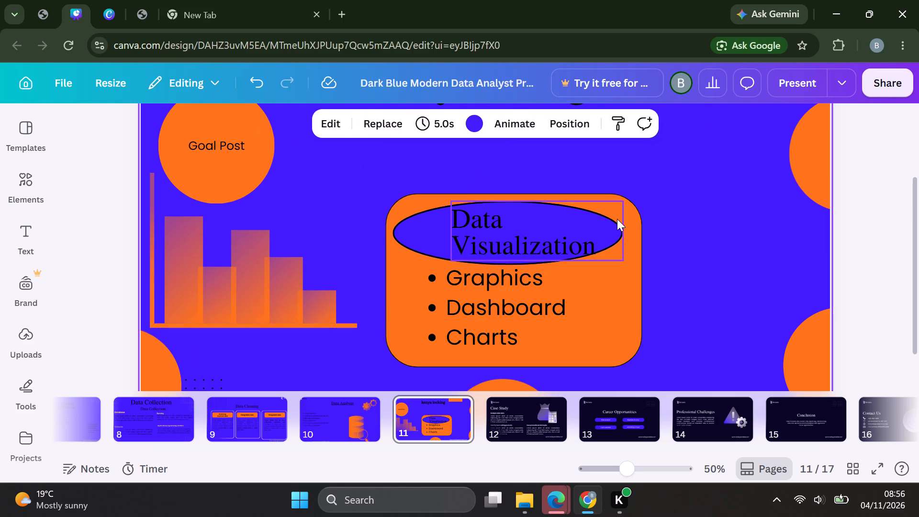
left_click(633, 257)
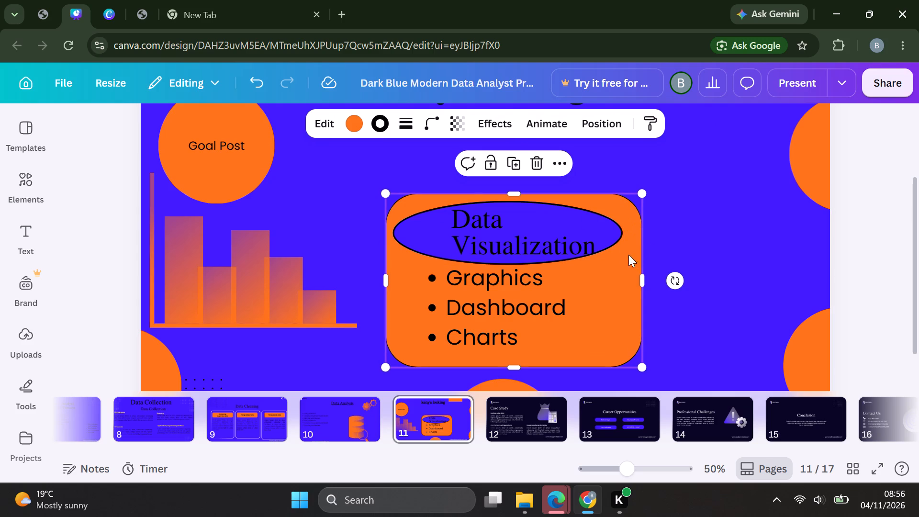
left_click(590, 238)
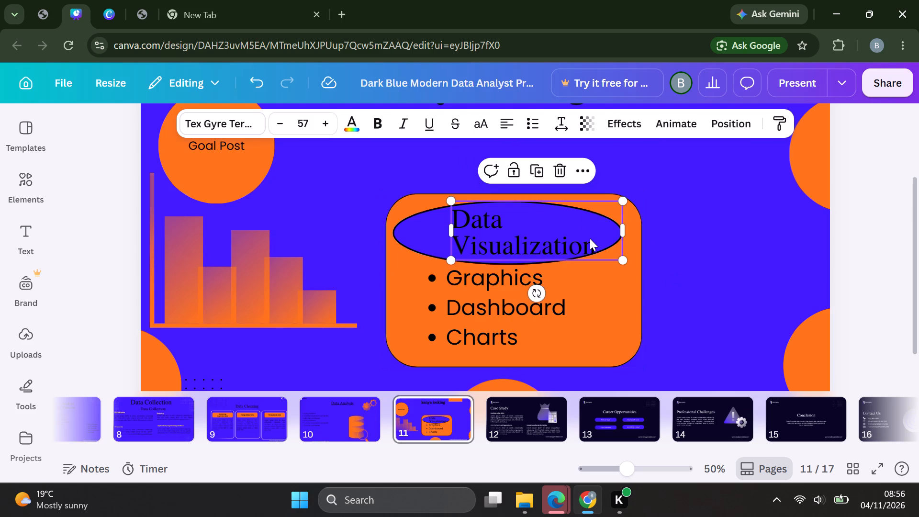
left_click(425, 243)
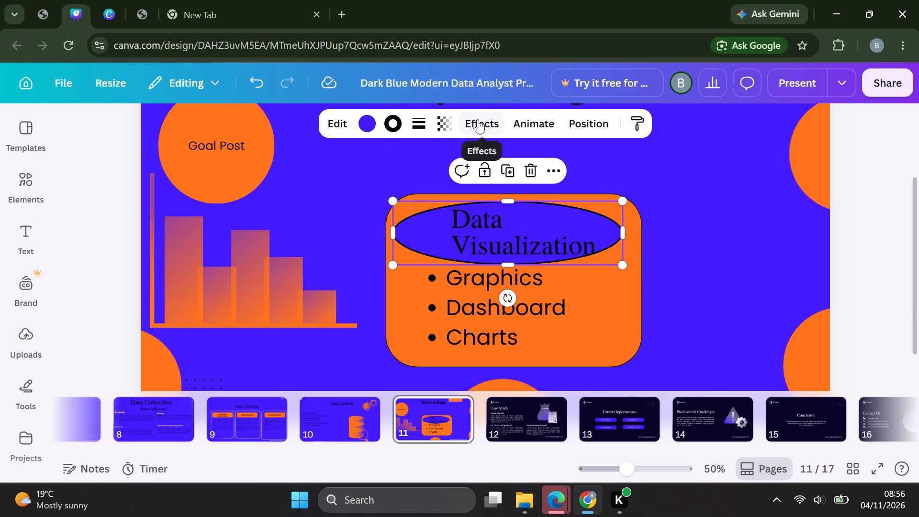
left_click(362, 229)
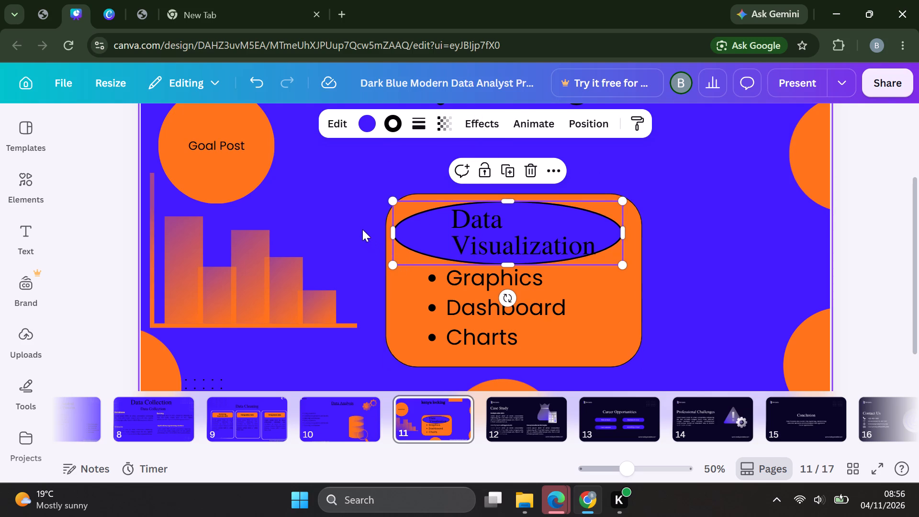
Resize the orange rounded rectangle behind the list to about 685 wide by 504 high, extending its bottom edge and narrowing its width.
left_click(572, 359)
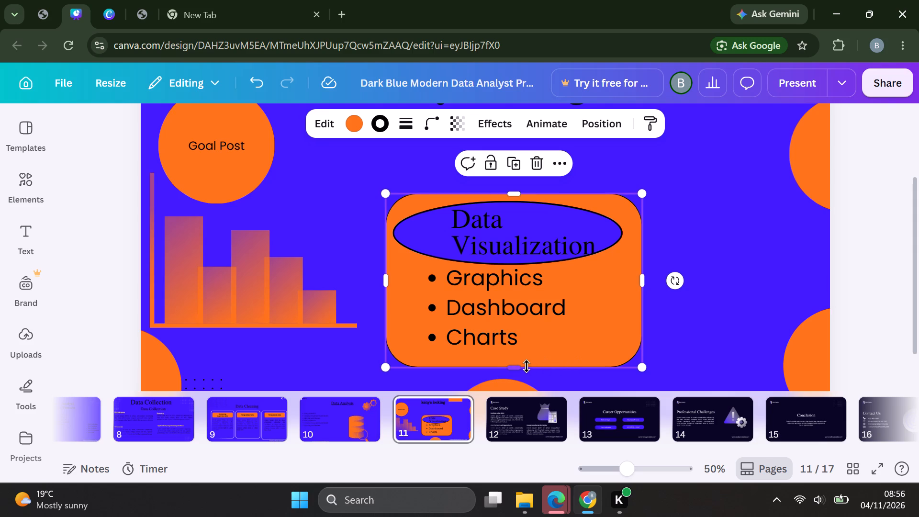
left_click_drag(518, 370, 515, 377)
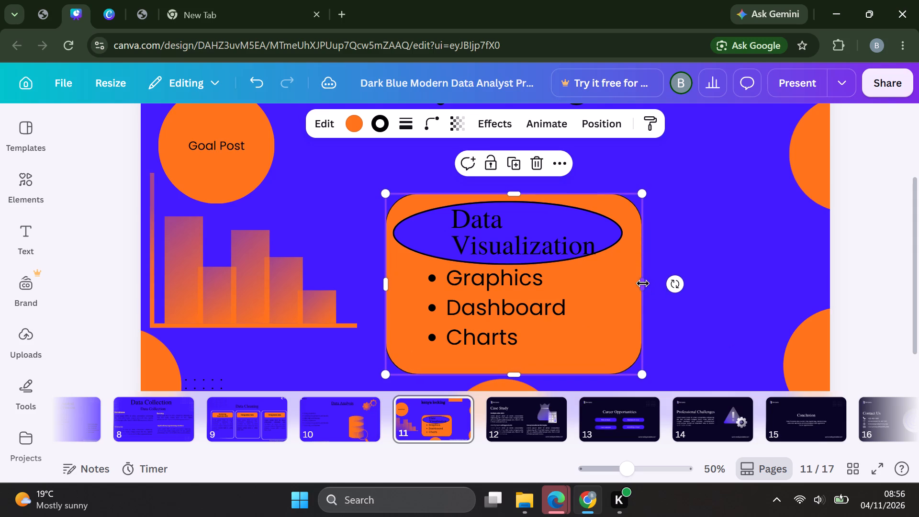
left_click_drag(643, 283, 632, 283)
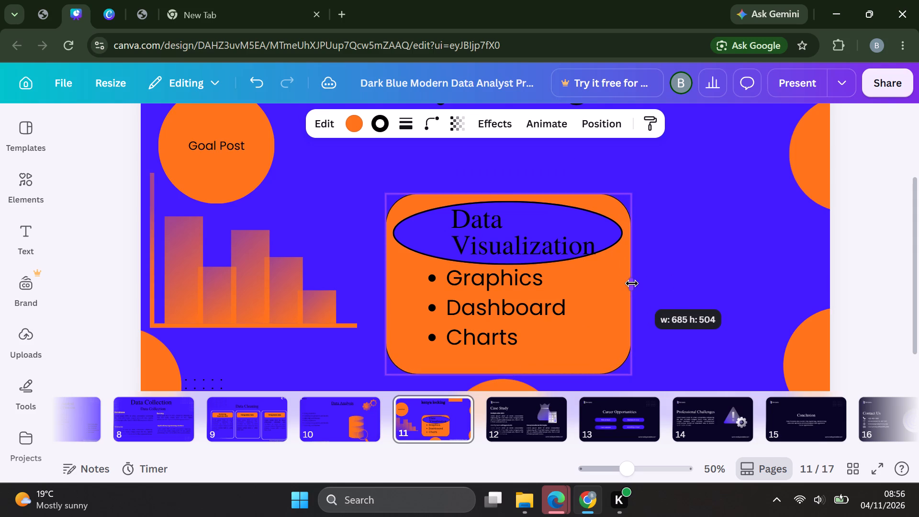
left_click_drag(632, 283, 632, 284)
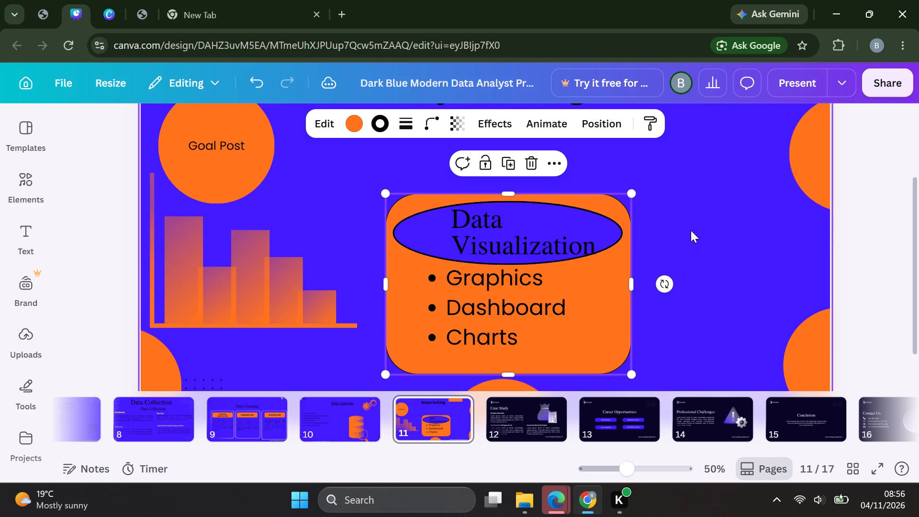
left_click(691, 230)
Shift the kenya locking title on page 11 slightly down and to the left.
scroll(691, 230, "up", 1)
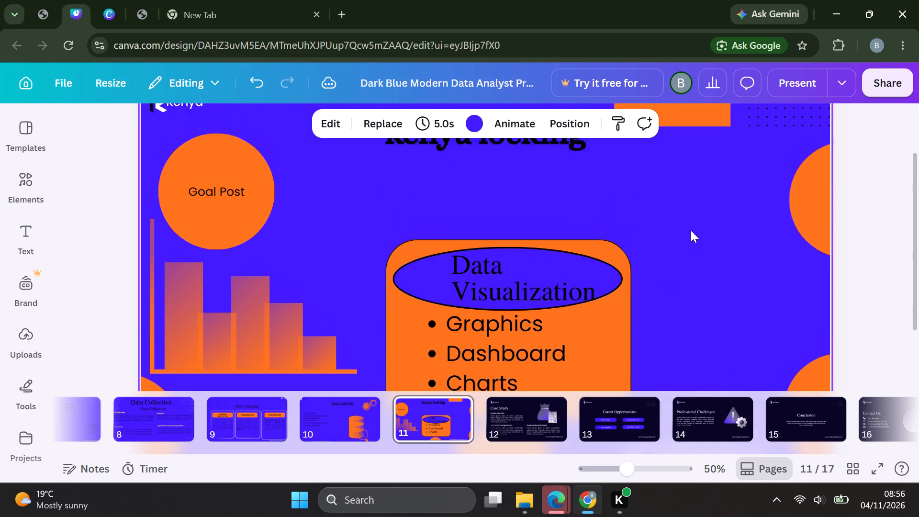
scroll(691, 230, "up", 2)
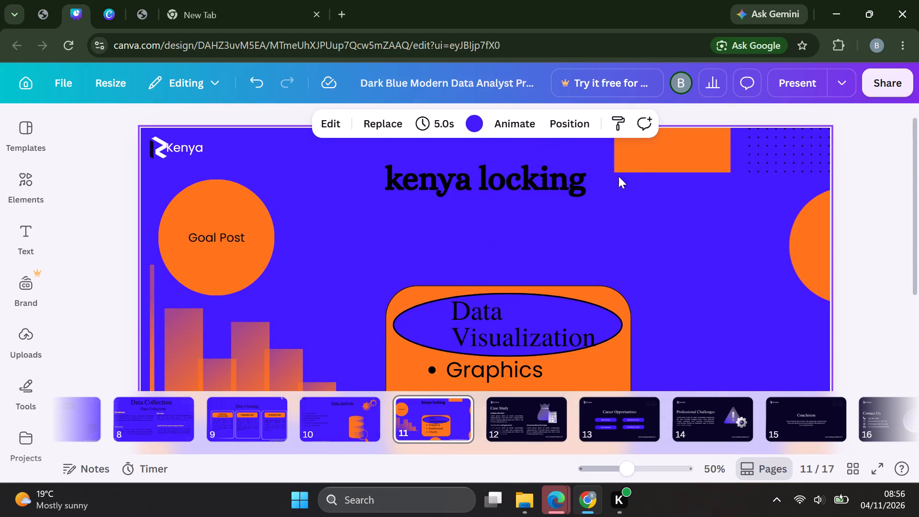
left_click_drag(549, 169, 542, 192)
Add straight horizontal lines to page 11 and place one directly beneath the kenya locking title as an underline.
key("v")
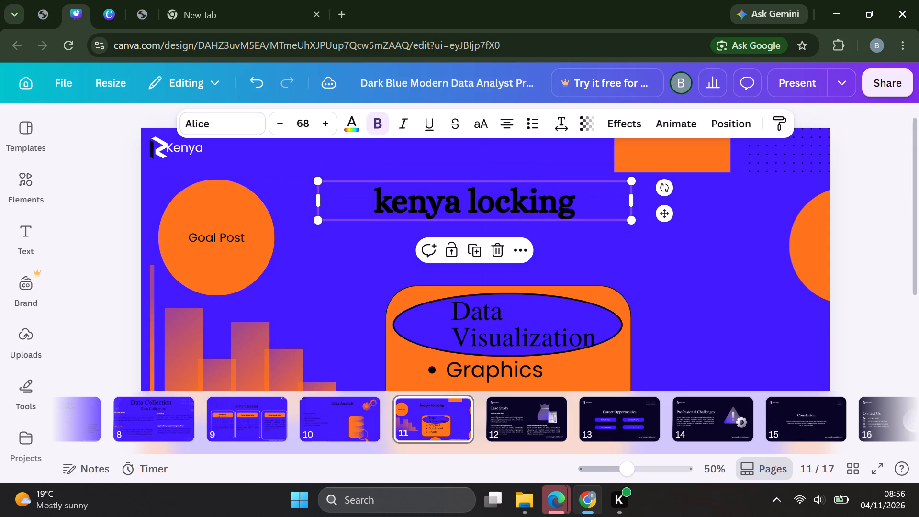
type("nn")
key("m")
key("l")
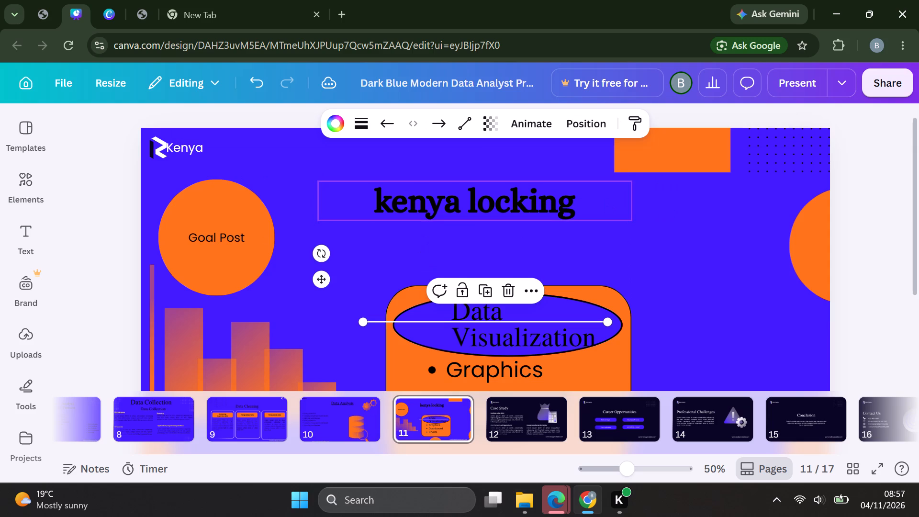
key("l")
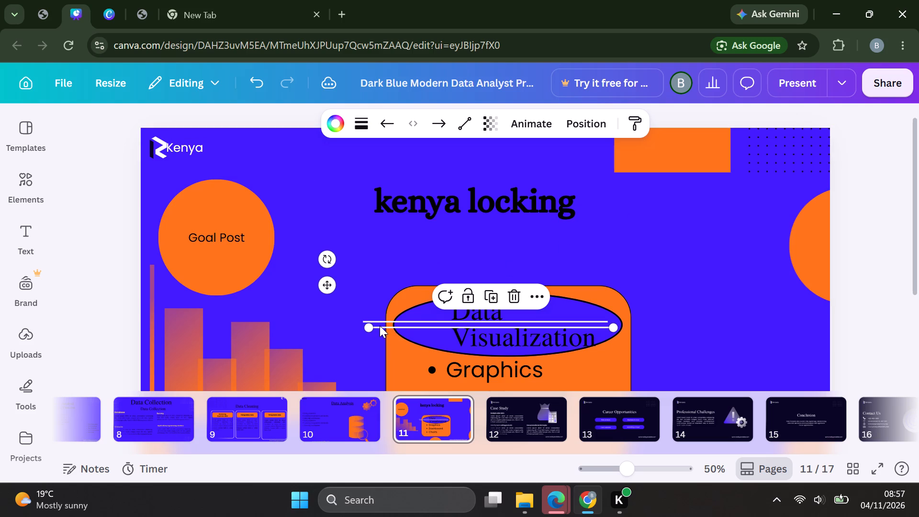
left_click_drag(381, 325, 394, 246)
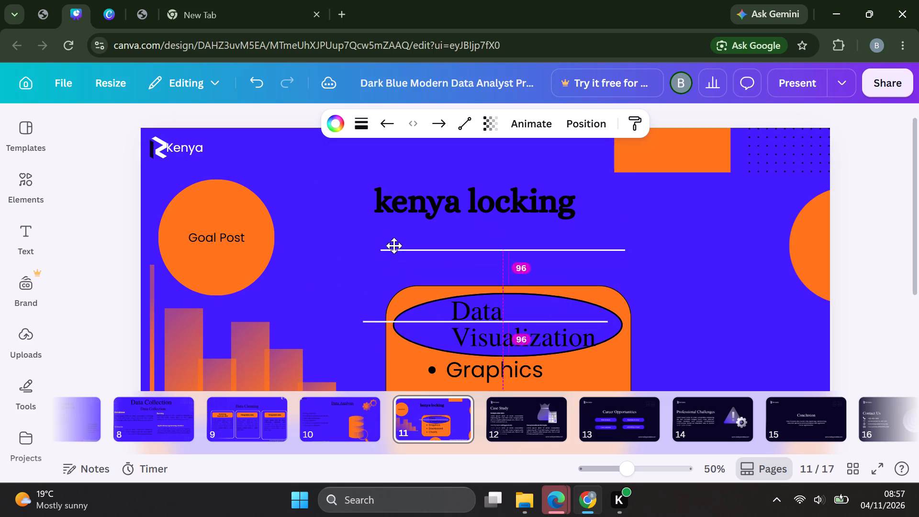
left_click_drag(394, 246, 362, 220)
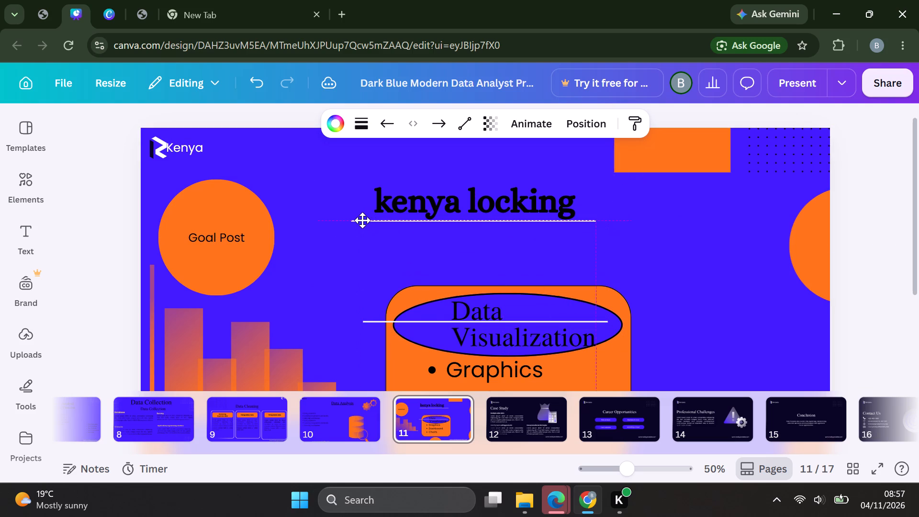
left_click_drag(362, 220, 374, 216)
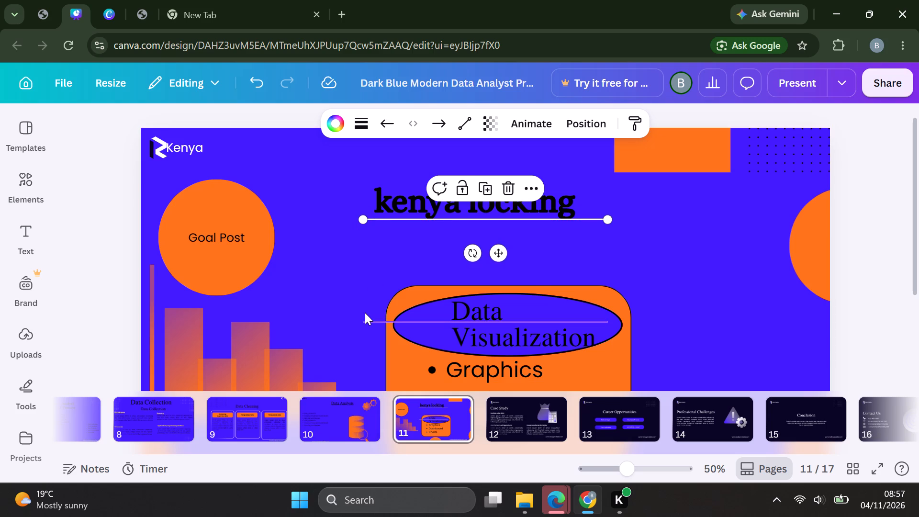
Delete the extra horizontal line crossing the Data Visualization ellipse.
left_click(365, 313)
key("Delete")
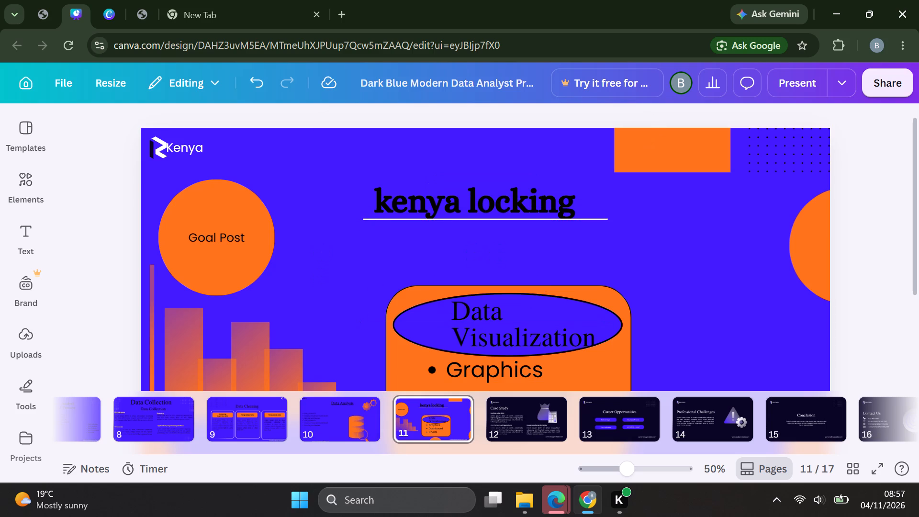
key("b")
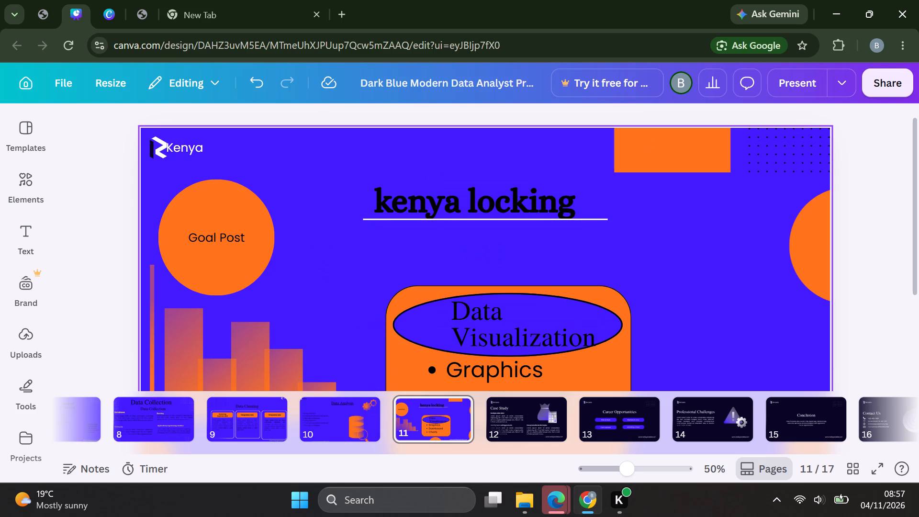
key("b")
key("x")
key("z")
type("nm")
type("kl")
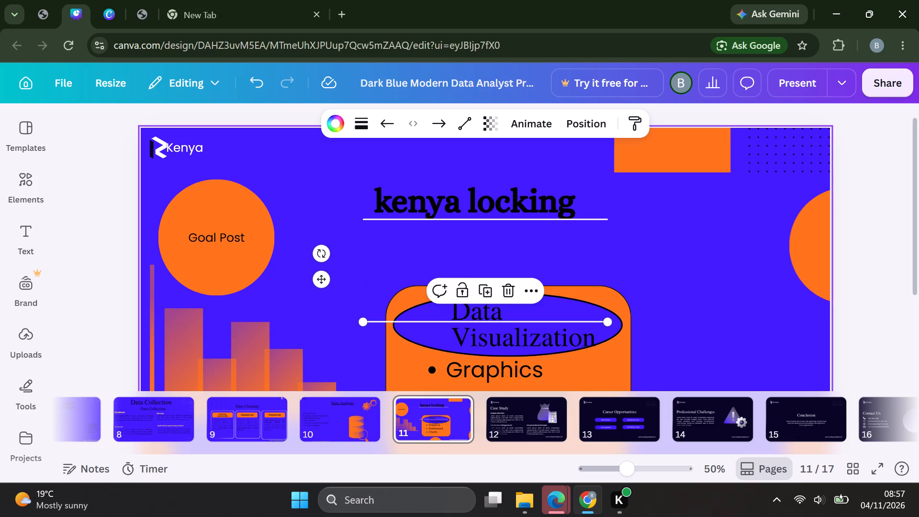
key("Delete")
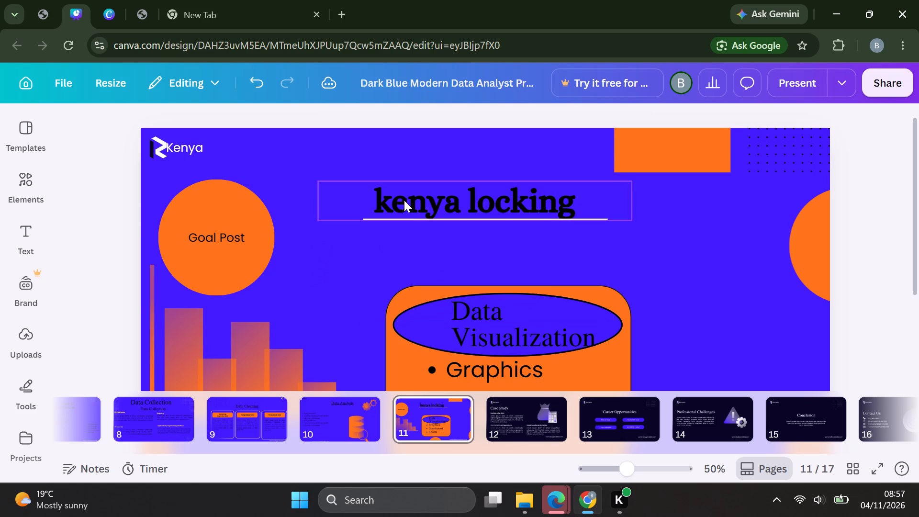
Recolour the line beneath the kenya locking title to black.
left_click(402, 228)
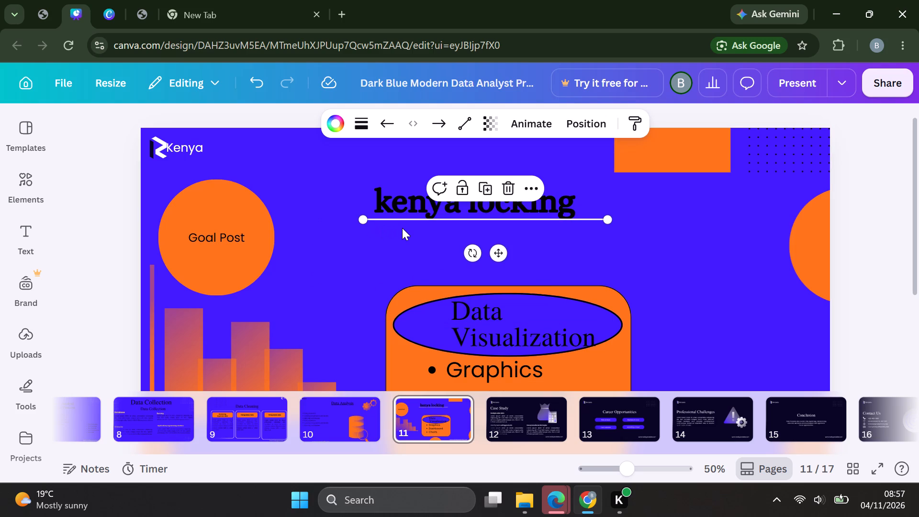
left_click(341, 123)
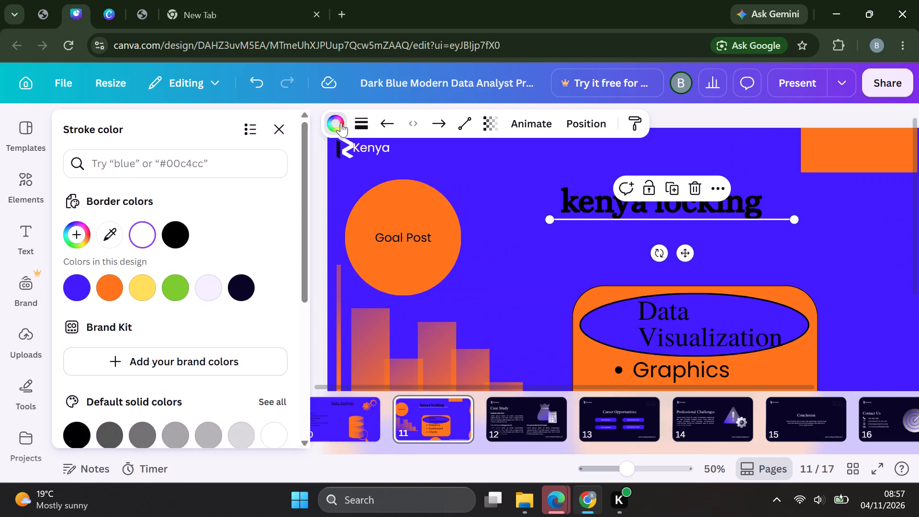
left_click(182, 237)
left_click(489, 234)
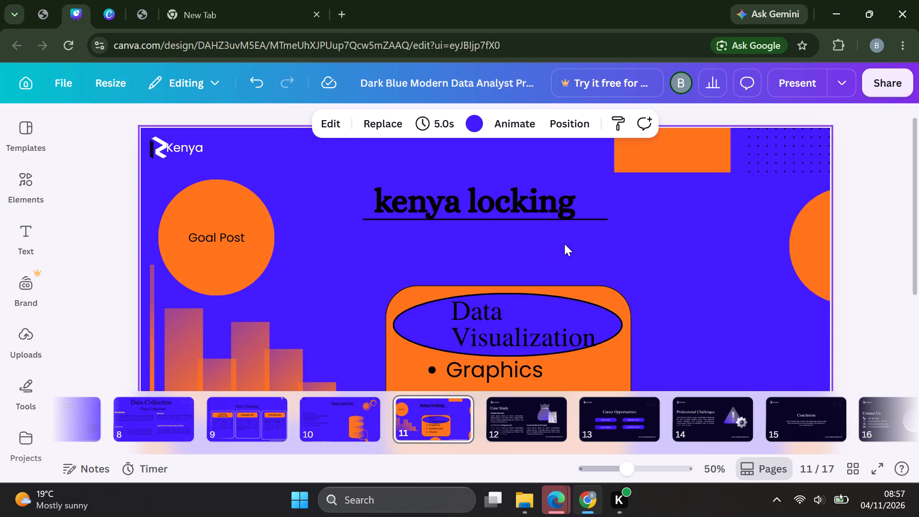
left_click(595, 235)
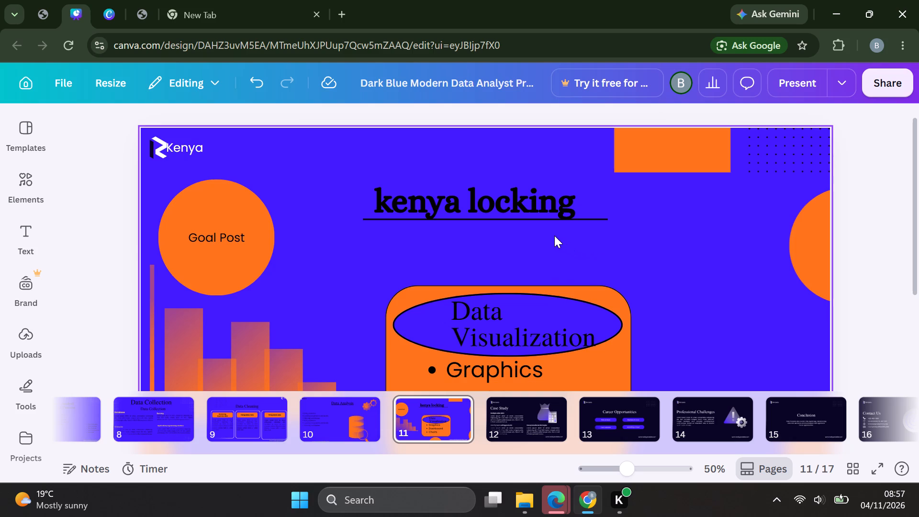
scroll(659, 226, "down", 1)
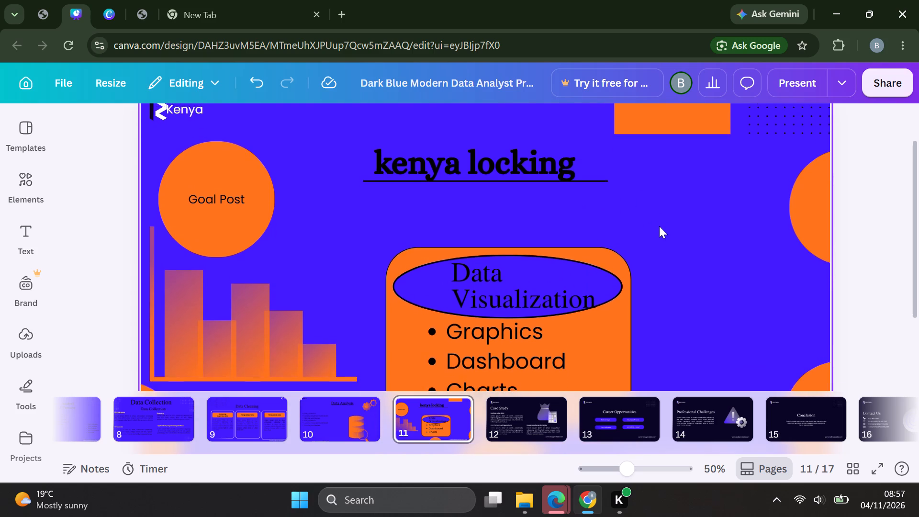
scroll(659, 226, "down", 1)
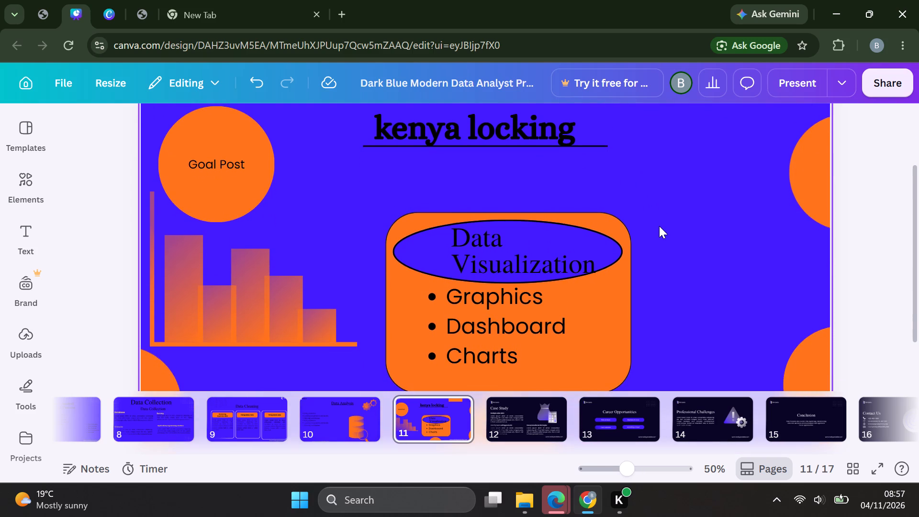
scroll(659, 226, "down", 3)
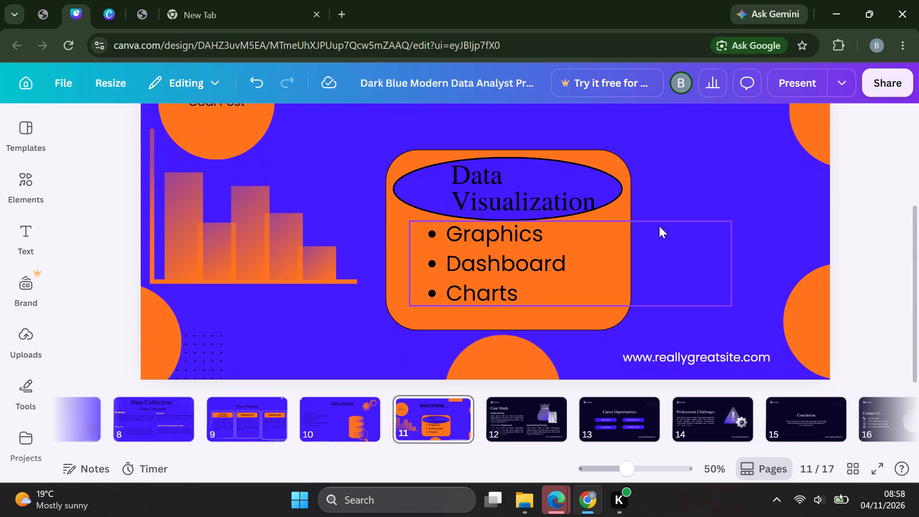
scroll(659, 226, "down", 1)
left_click_drag(682, 358, 680, 364)
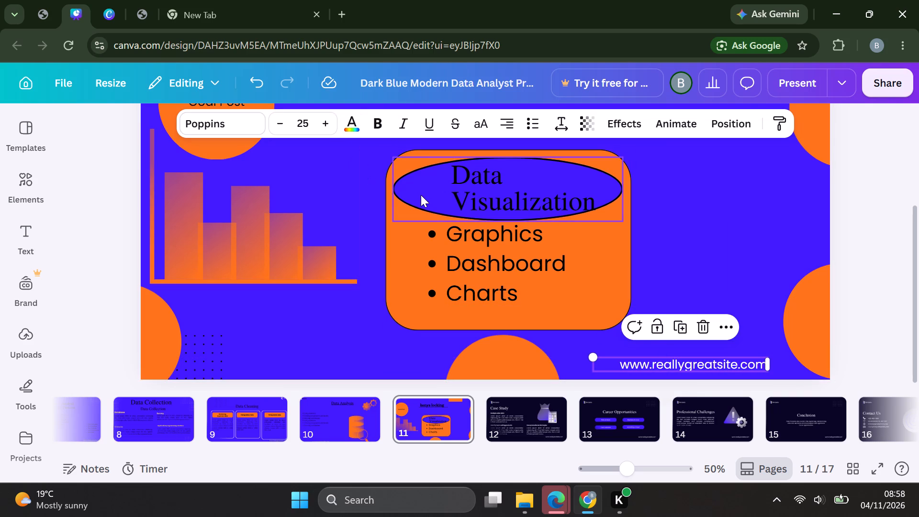
left_click(353, 120)
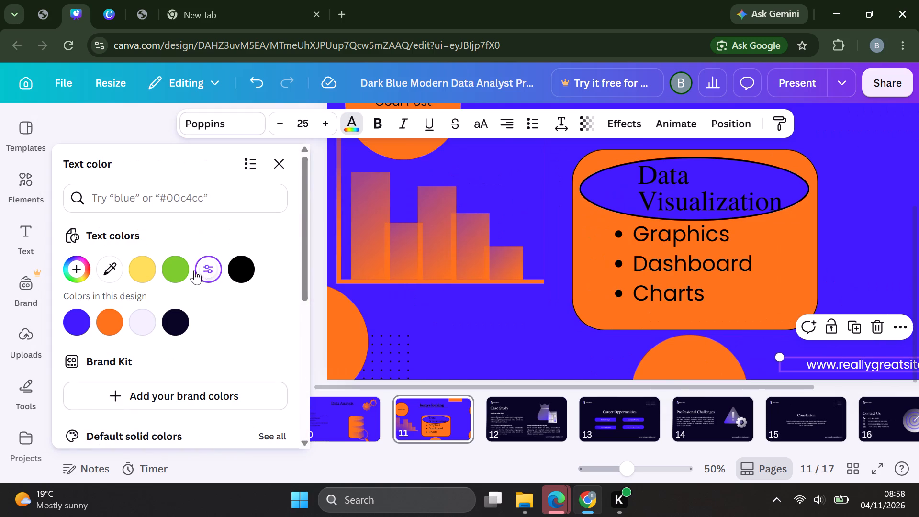
left_click(176, 266)
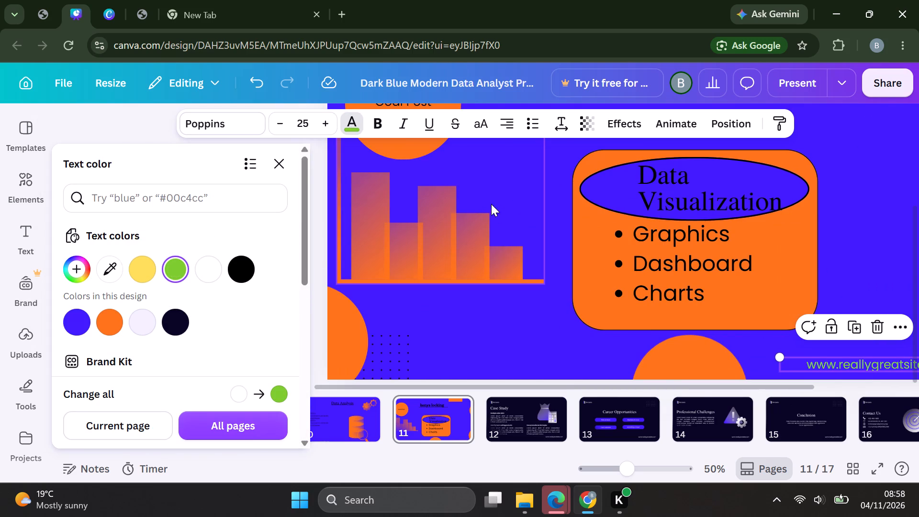
left_click(540, 327)
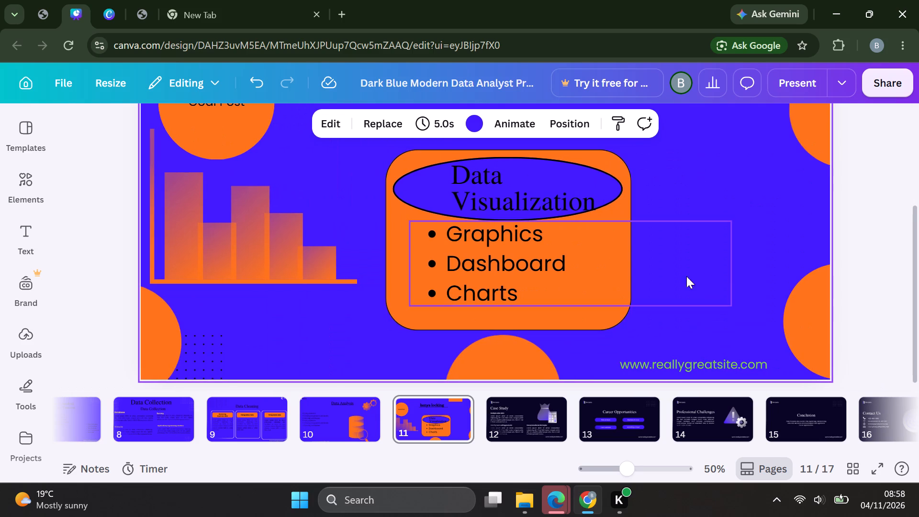
left_click(701, 180)
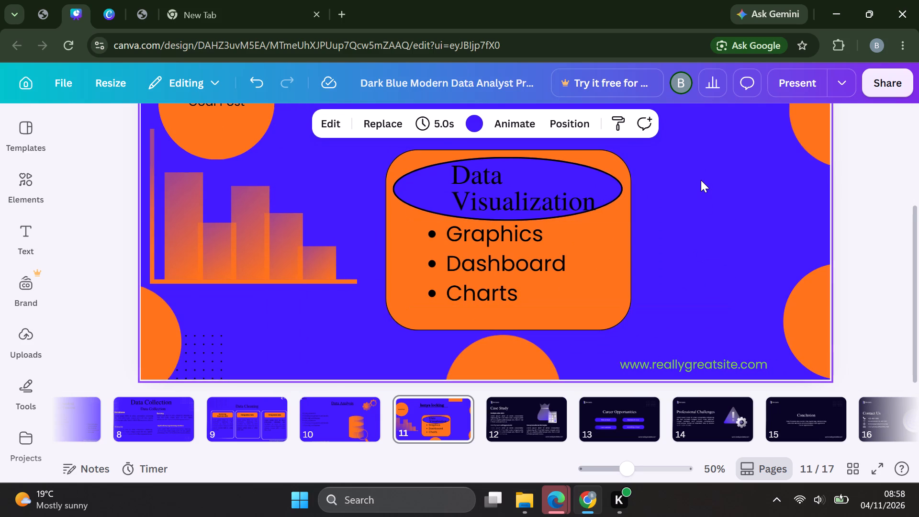
left_click(635, 230)
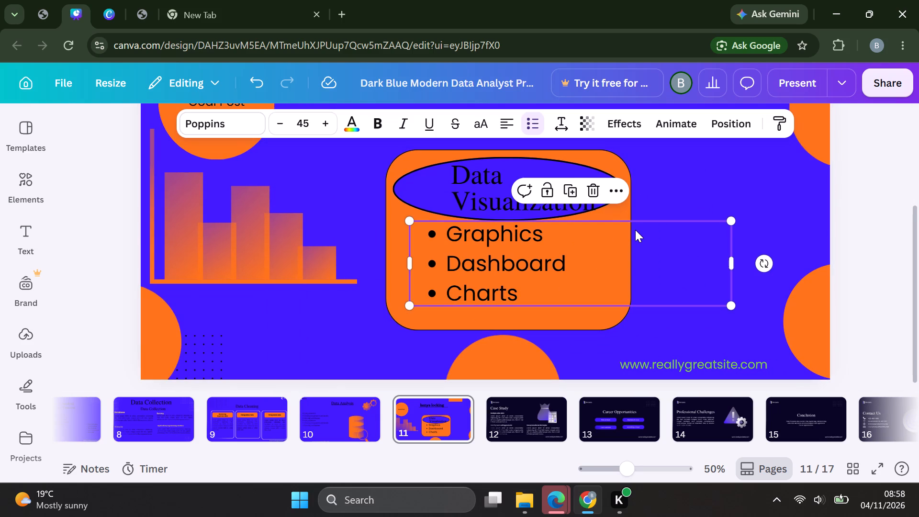
left_click(672, 159)
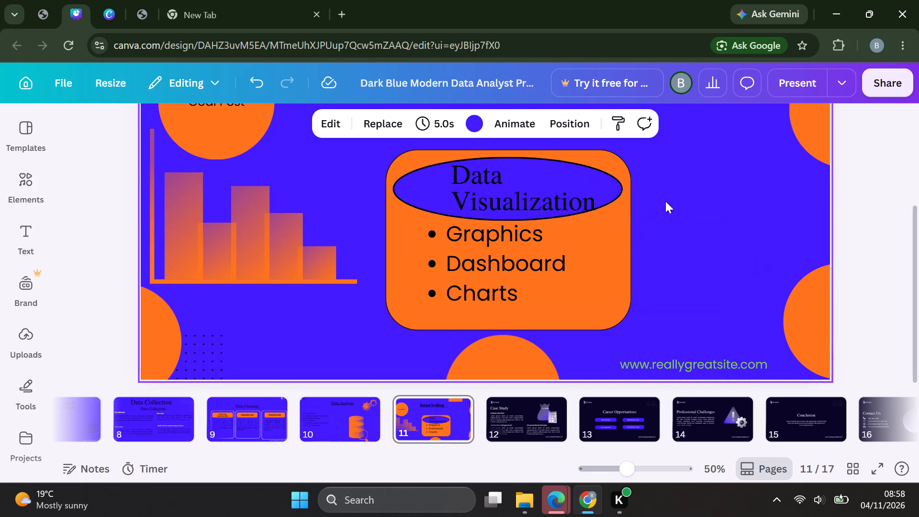
left_click_drag(662, 361, 682, 362)
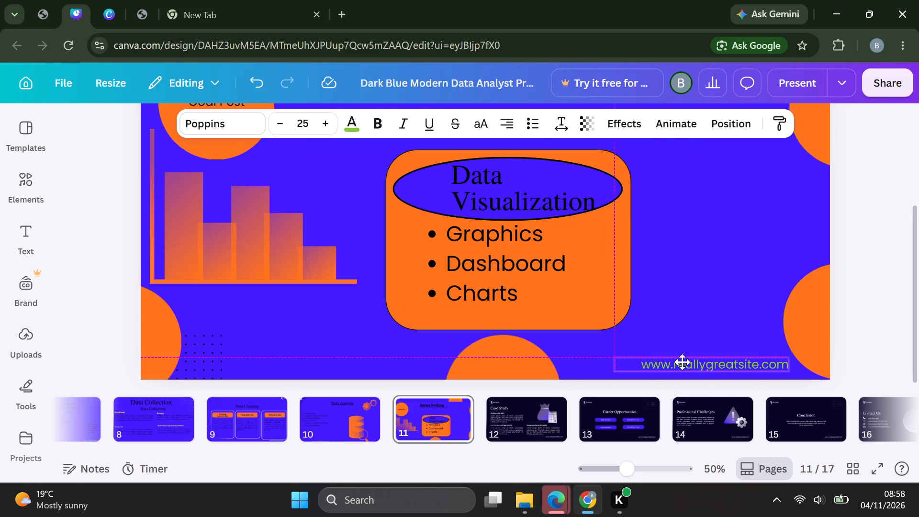
left_click_drag(682, 362, 685, 363)
left_click(688, 241)
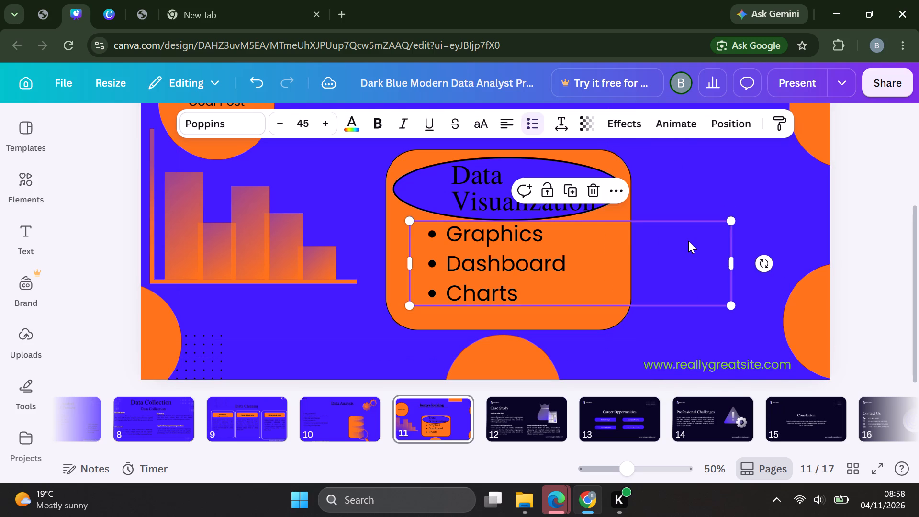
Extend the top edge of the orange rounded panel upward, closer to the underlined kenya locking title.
scroll(705, 178, "up", 1)
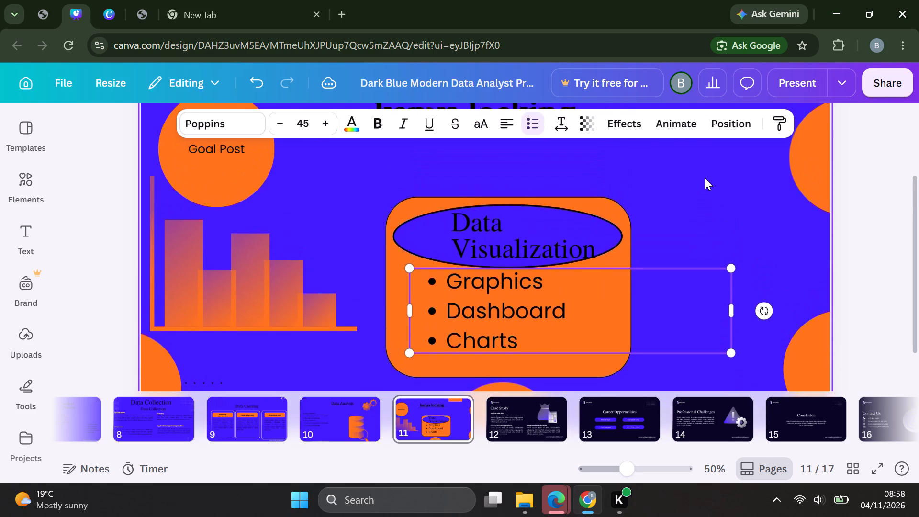
scroll(705, 178, "up", 2)
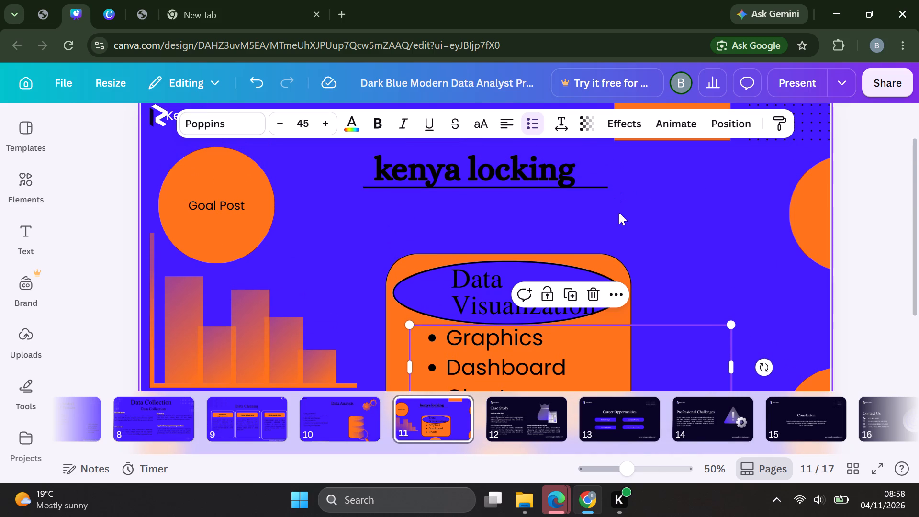
left_click(662, 230)
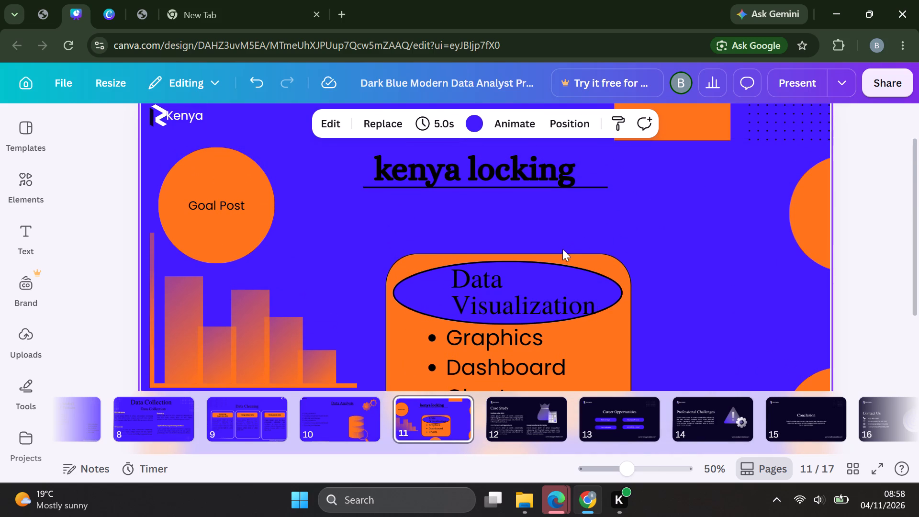
left_click(546, 259)
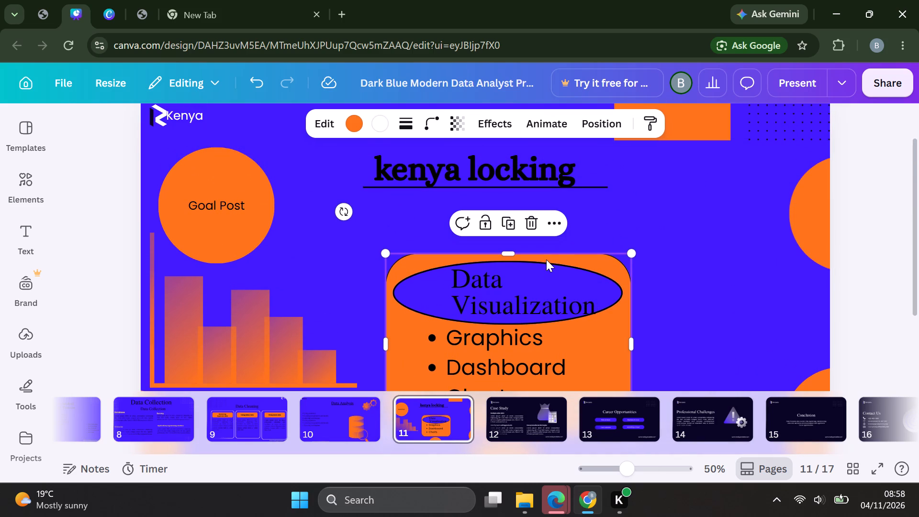
left_click_drag(510, 255, 509, 236)
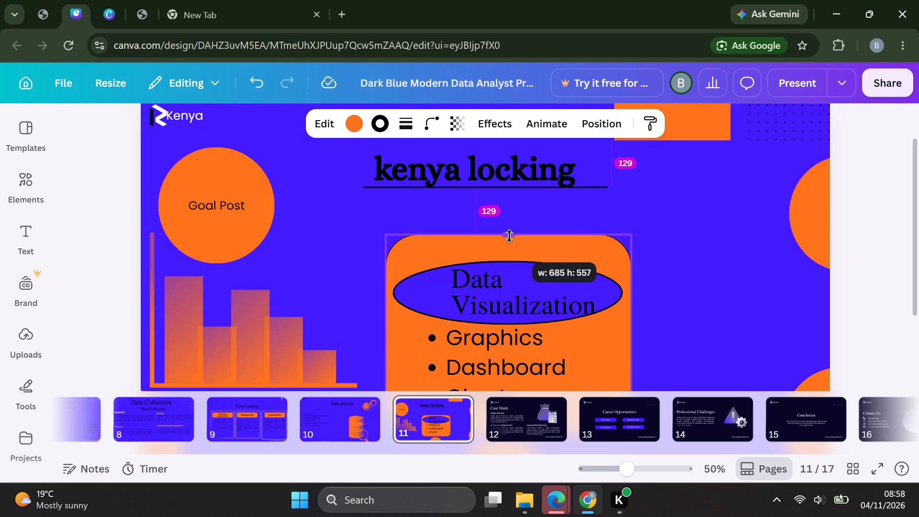
left_click_drag(509, 236, 509, 226)
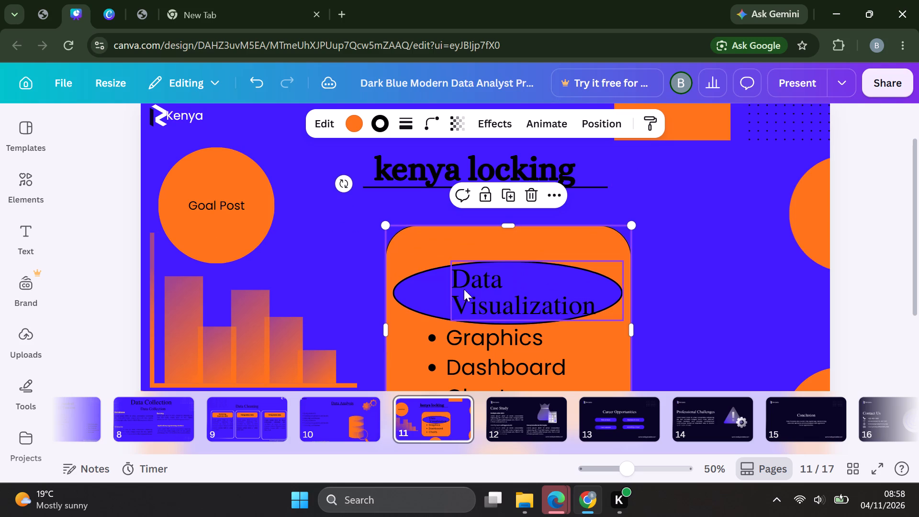
Move the outlined ellipse up towards the top edge of the orange panel.
left_click_drag(426, 288, 425, 270)
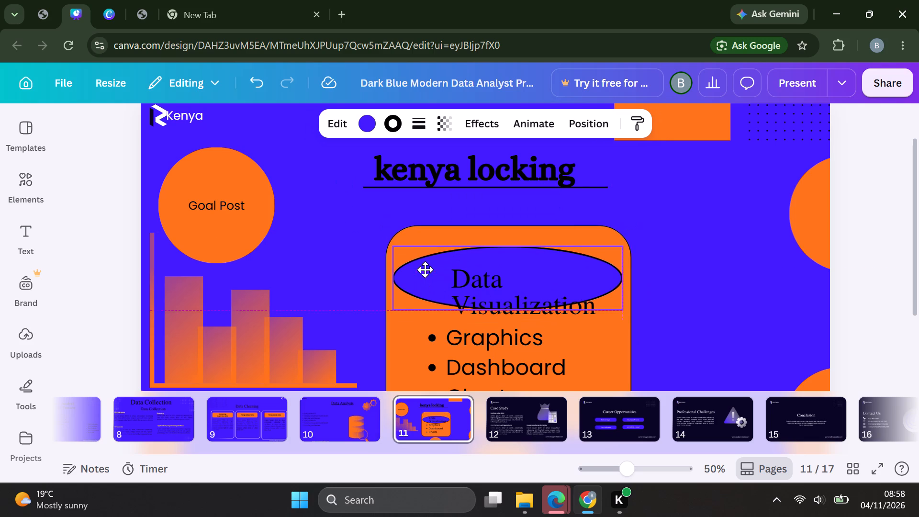
left_click_drag(425, 270, 426, 268)
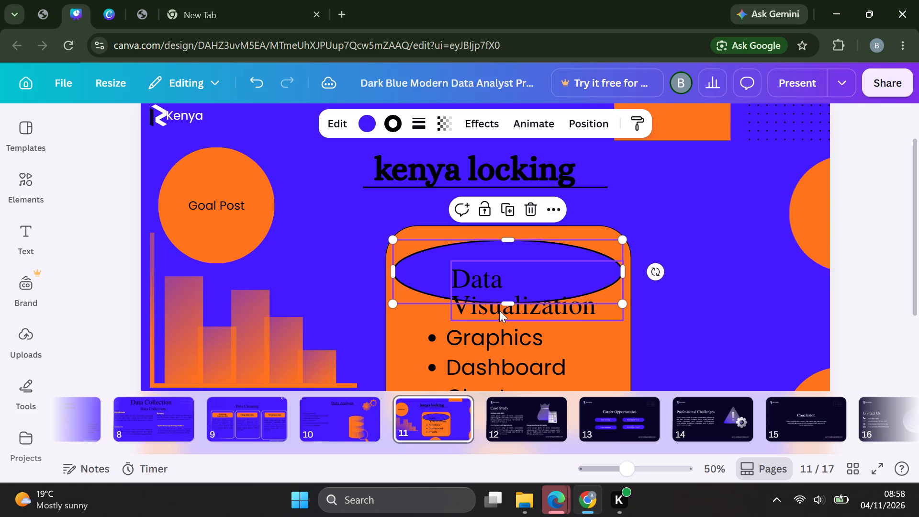
Move the Data Visualization text up inside the ellipse and reduce its font size to 53.
left_click_drag(499, 310, 488, 287)
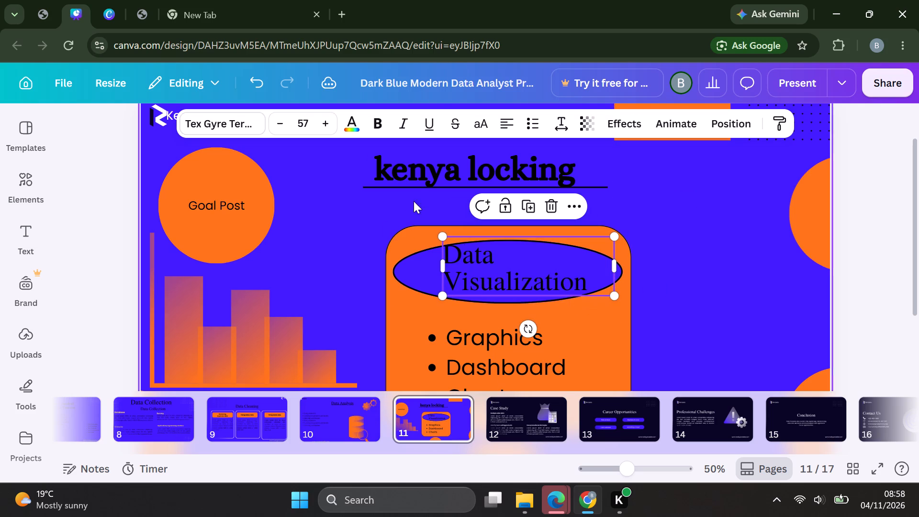
left_click(285, 127)
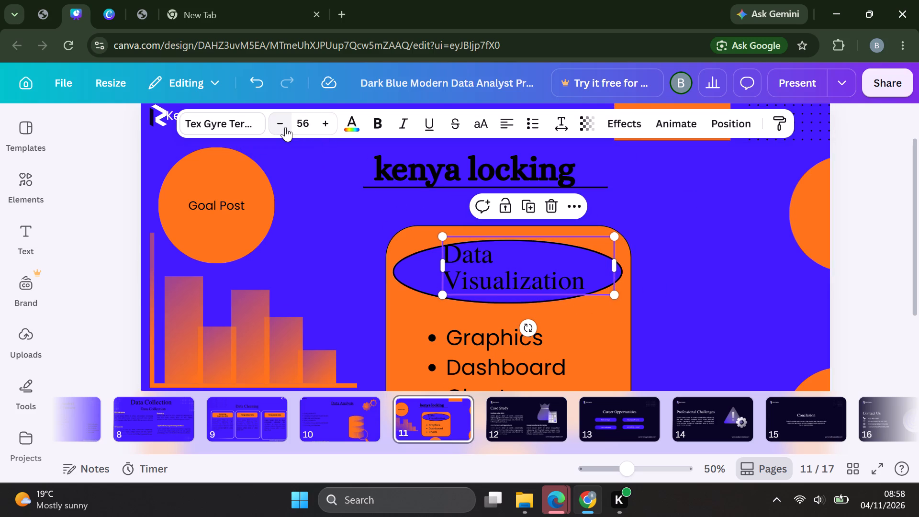
double_click(285, 127)
left_click(285, 127)
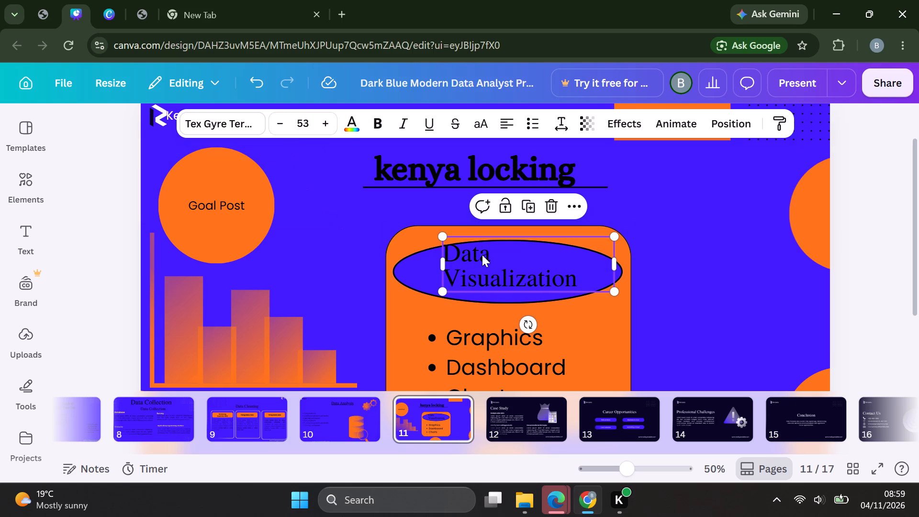
left_click_drag(484, 264, 487, 272)
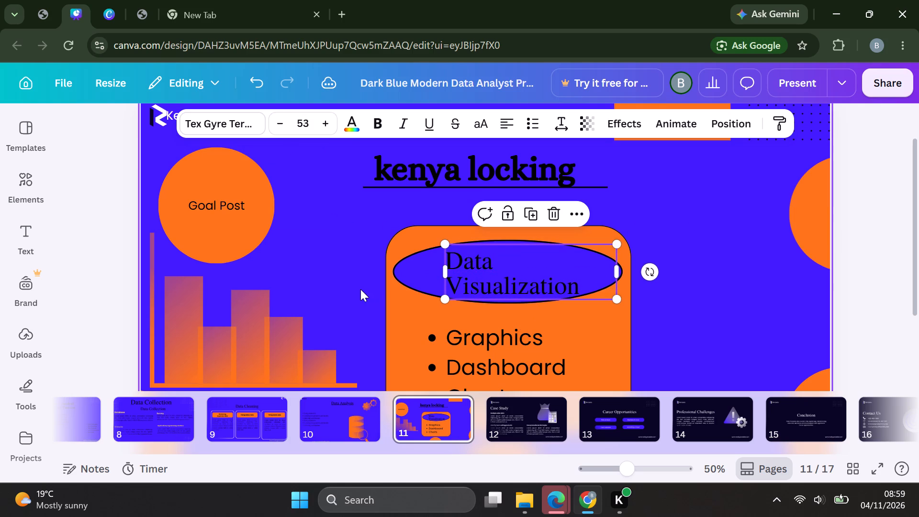
left_click(360, 289)
Add a new text box to page 11 and place it in the empty area right of the orange panel.
scroll(723, 328, "down", 1)
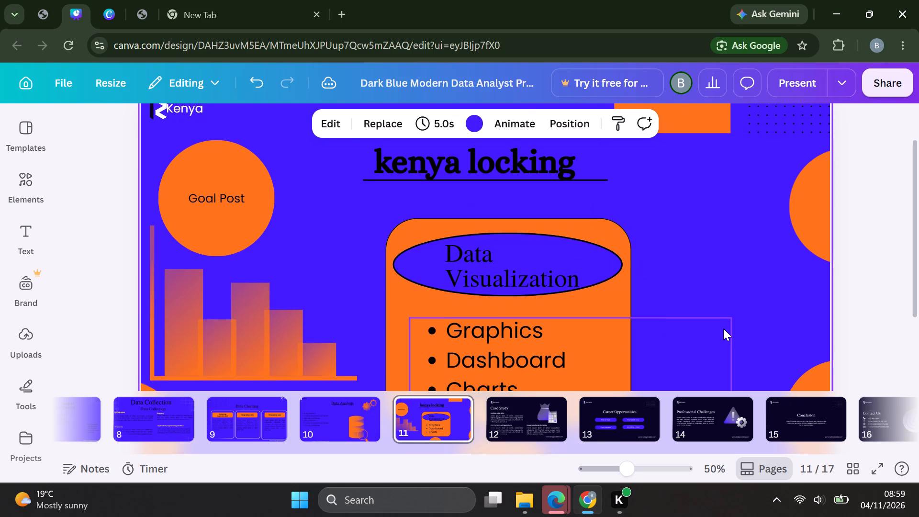
scroll(723, 328, "down", 1)
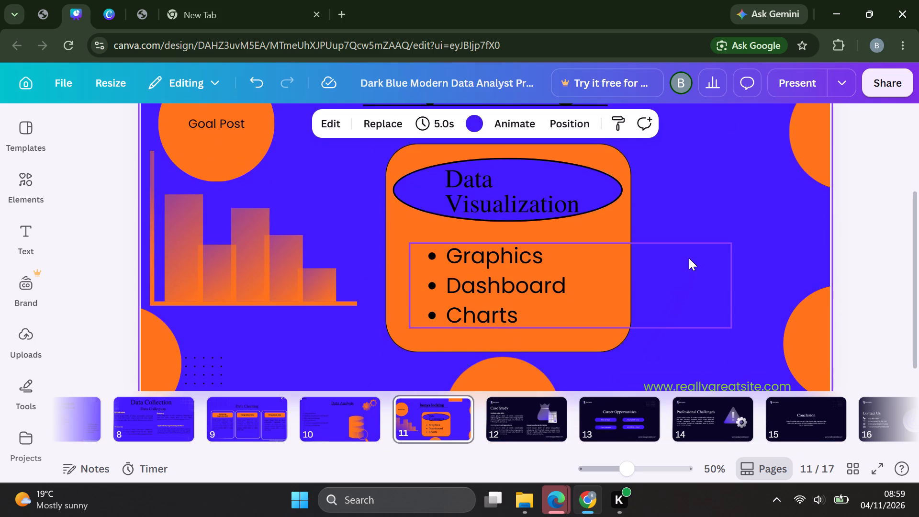
left_click(723, 196)
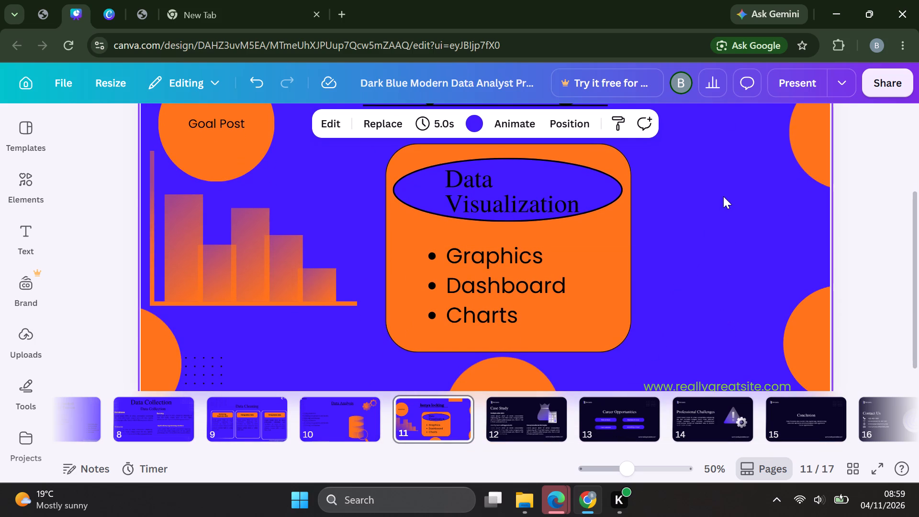
key("t")
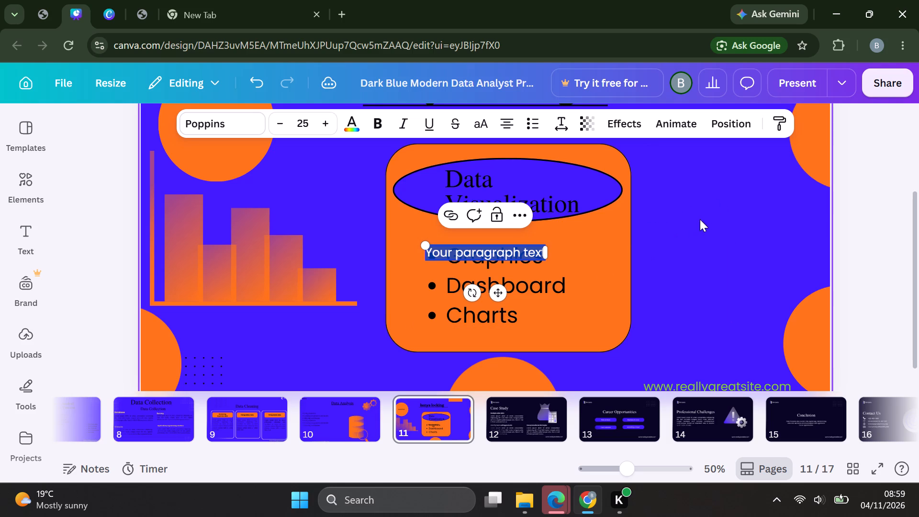
left_click(714, 194)
left_click_drag(528, 256, 818, 201)
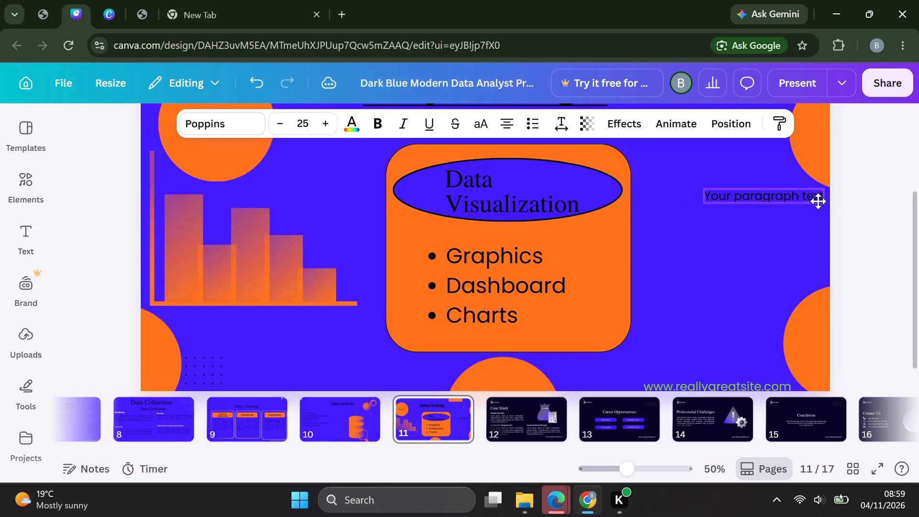
left_click_drag(818, 201, 778, 207)
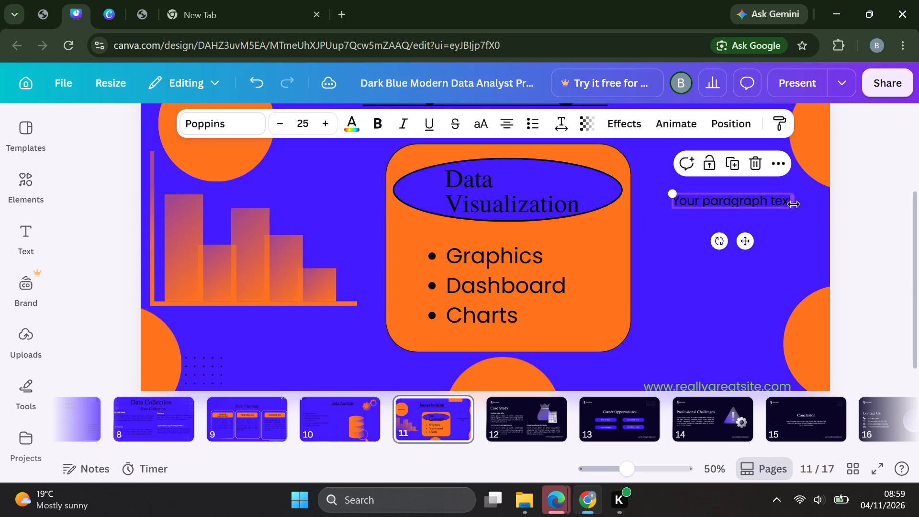
left_click(794, 204)
Rotate the new paragraph text box to -90° so it reads vertically.
left_click_drag(716, 236, 795, 223)
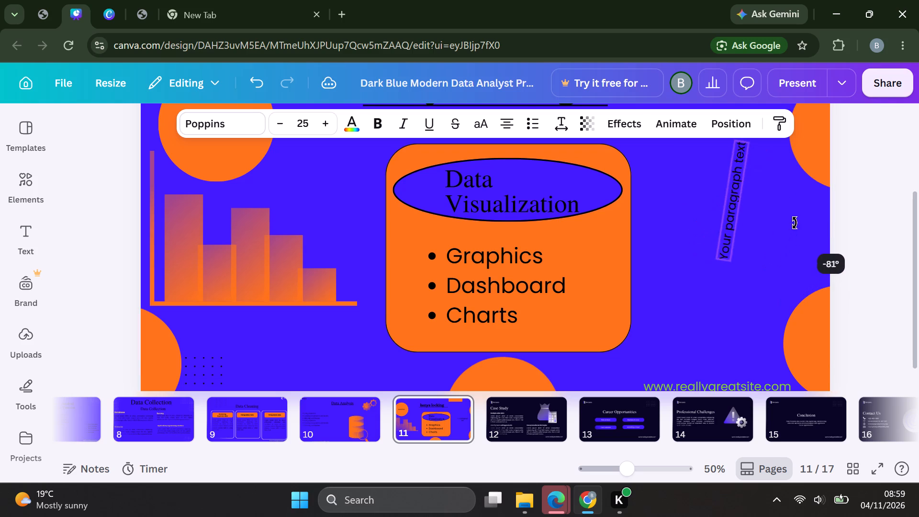
left_click_drag(795, 223, 793, 217)
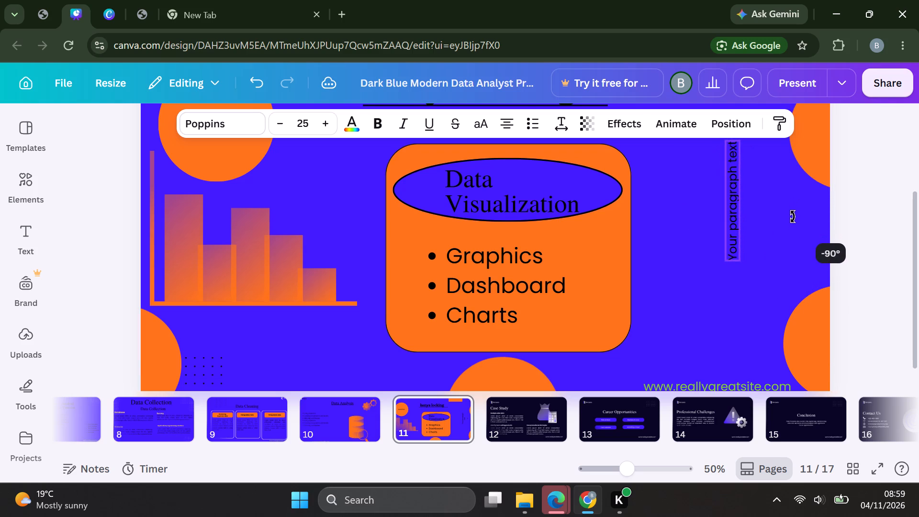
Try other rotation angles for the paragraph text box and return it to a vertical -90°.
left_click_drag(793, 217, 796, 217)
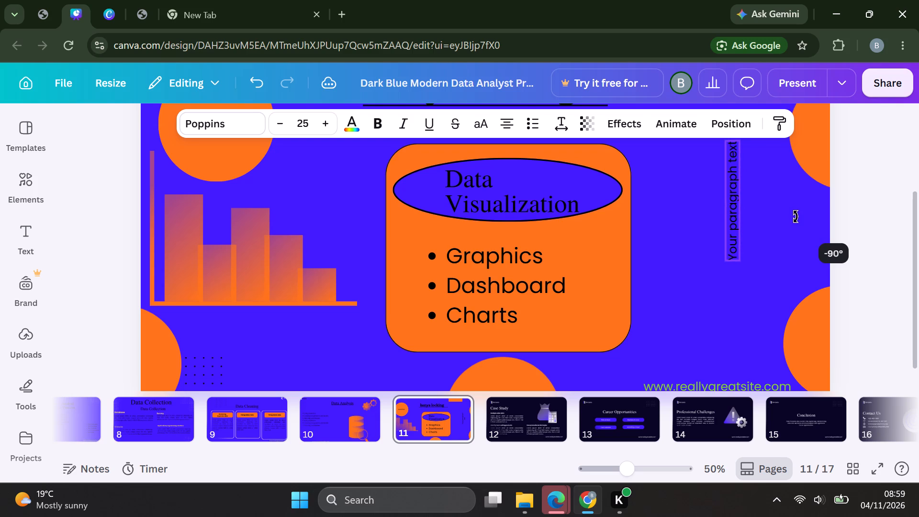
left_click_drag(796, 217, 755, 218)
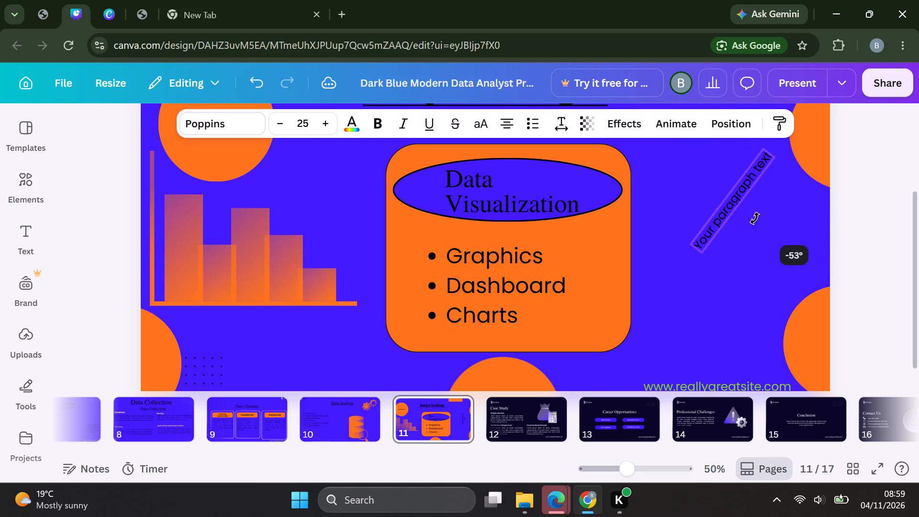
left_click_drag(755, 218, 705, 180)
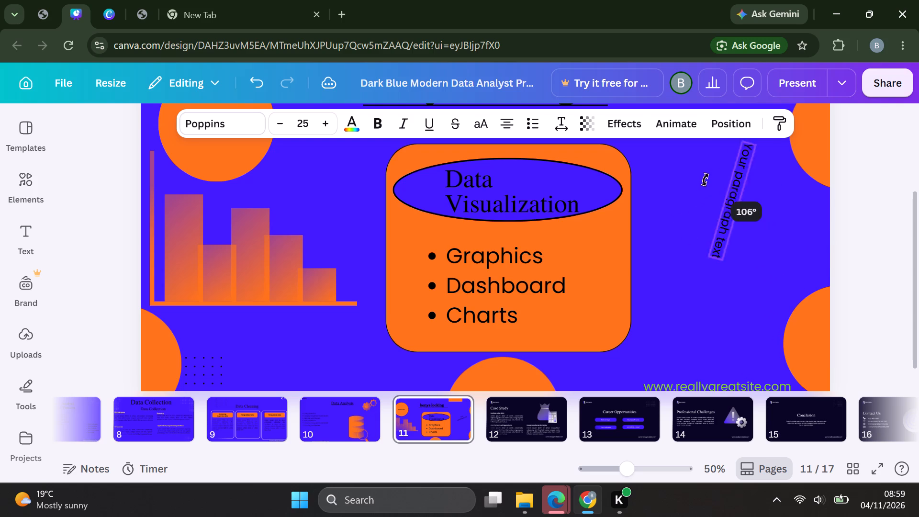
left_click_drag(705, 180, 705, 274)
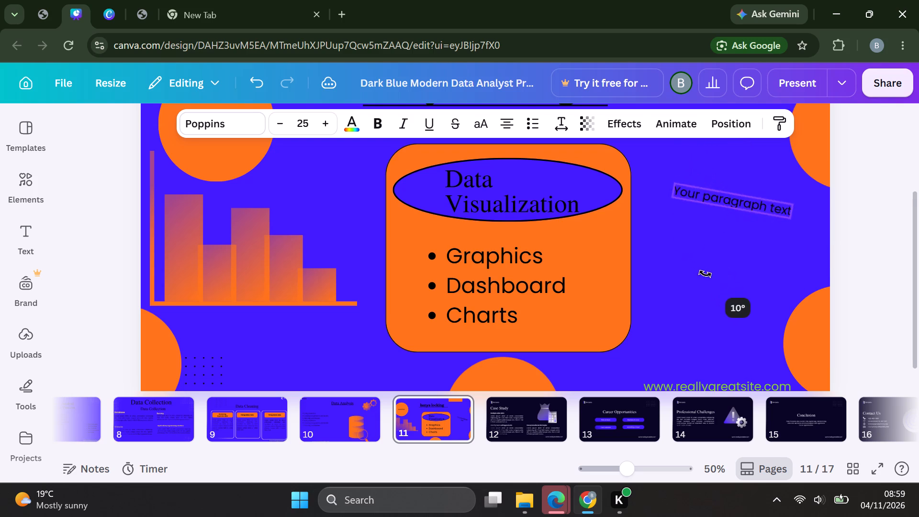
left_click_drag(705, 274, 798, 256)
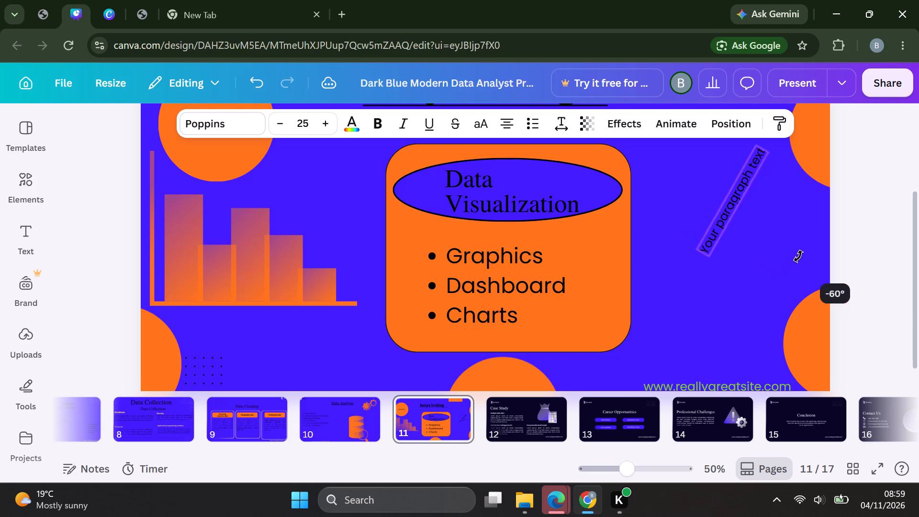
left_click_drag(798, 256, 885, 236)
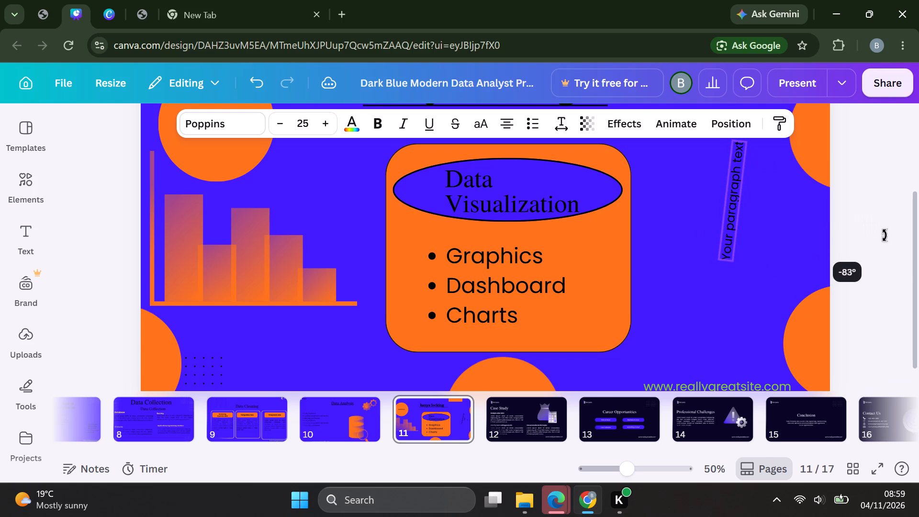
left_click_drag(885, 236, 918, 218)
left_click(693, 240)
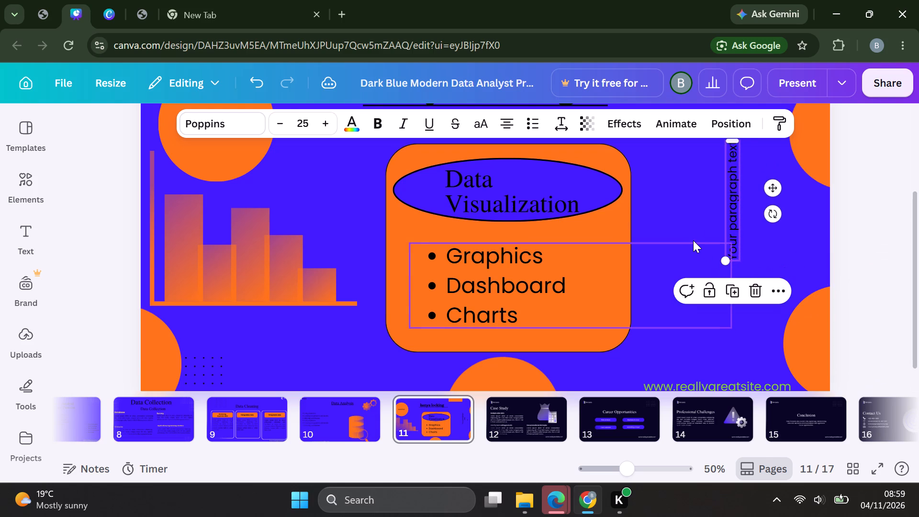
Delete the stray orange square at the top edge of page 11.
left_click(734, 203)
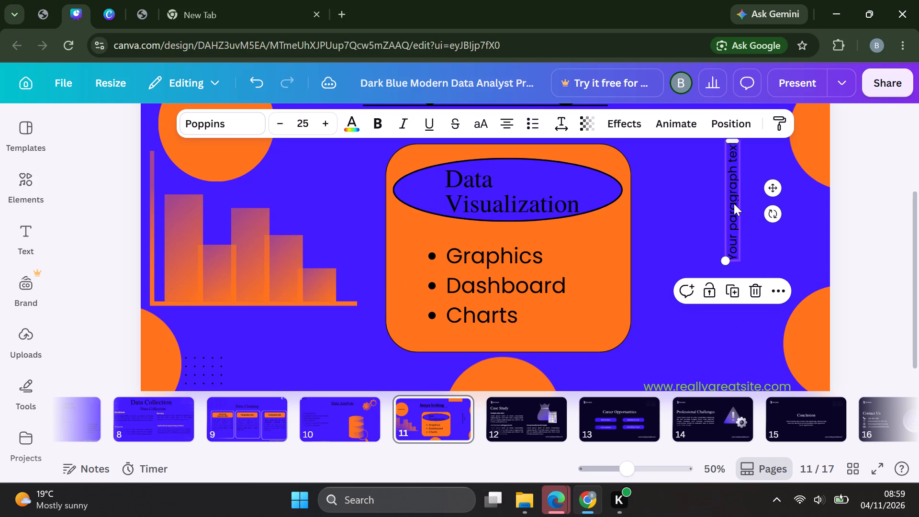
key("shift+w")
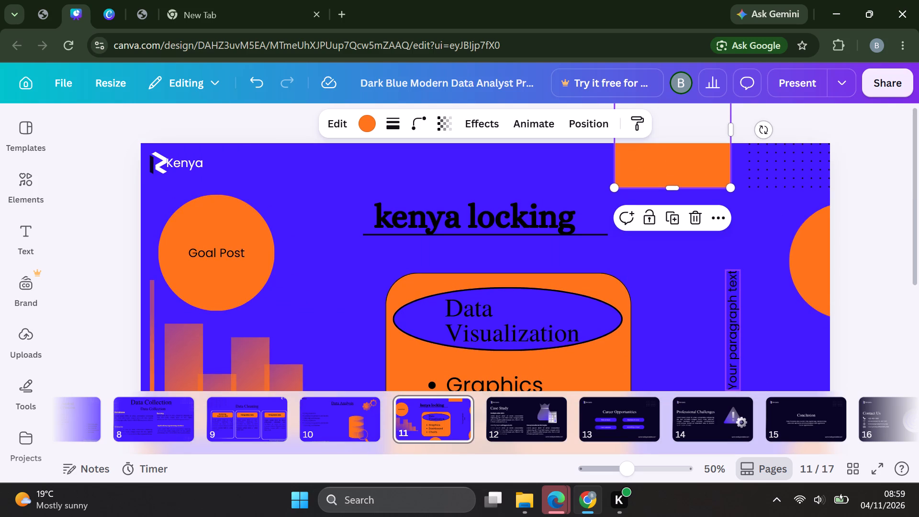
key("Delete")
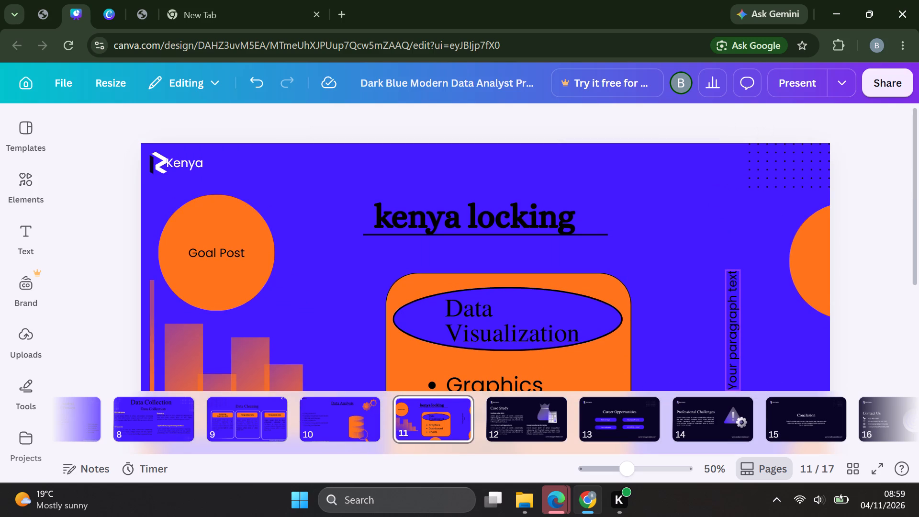
Replace the vertical text box's placeholder with "winer capel Recommendion".
scroll(669, 264, "down", 2)
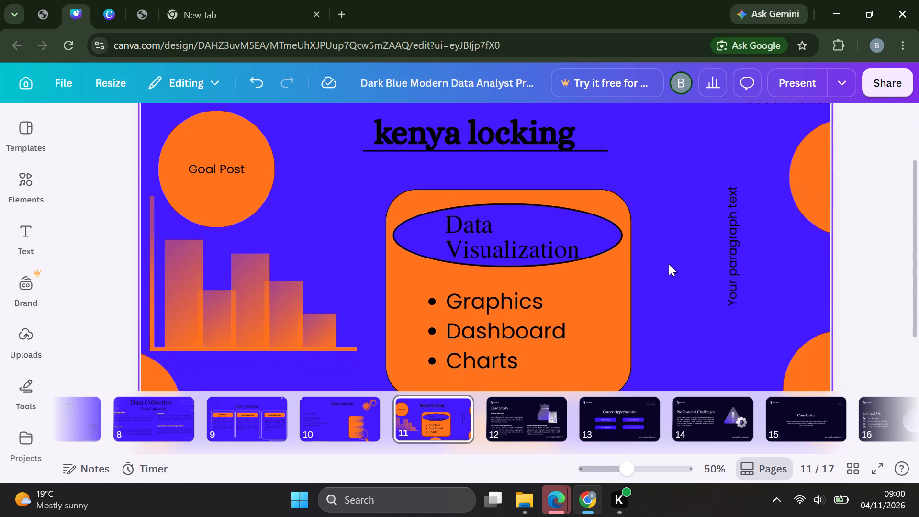
left_click(730, 262)
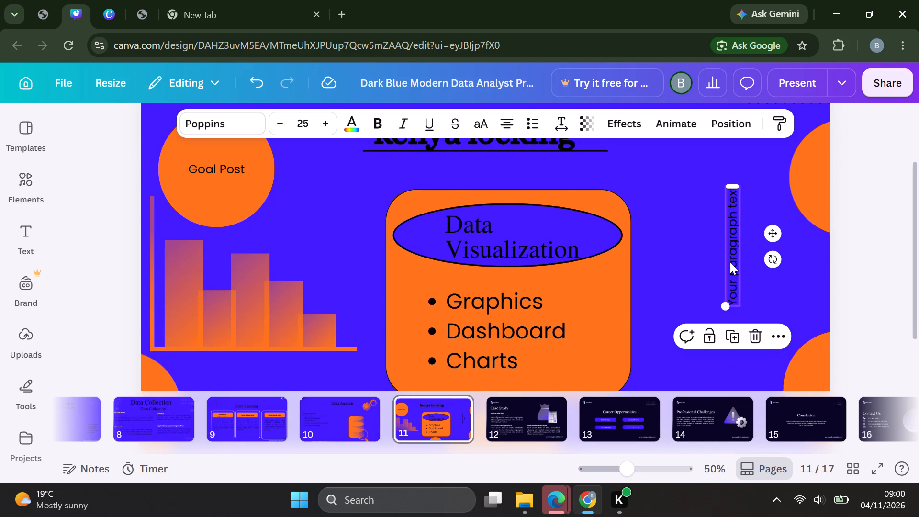
key("w")
double_click(735, 290)
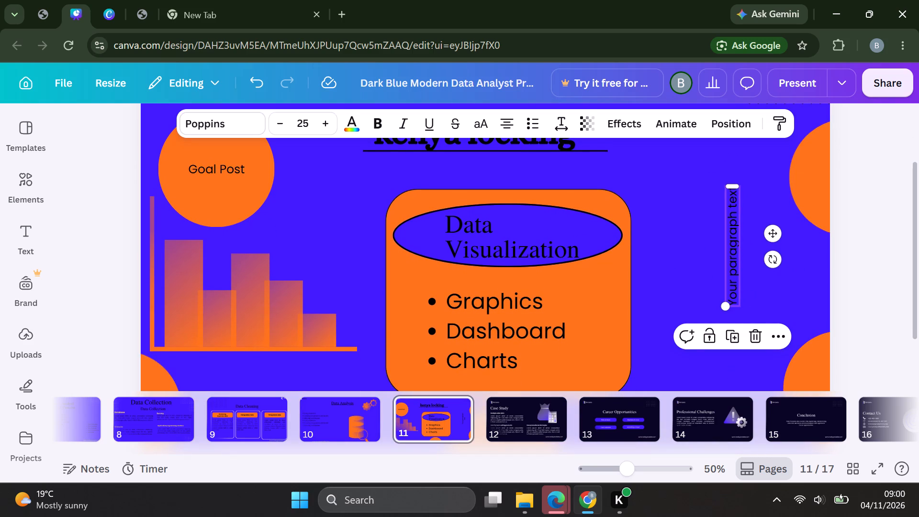
left_click(735, 290)
double_click(735, 290)
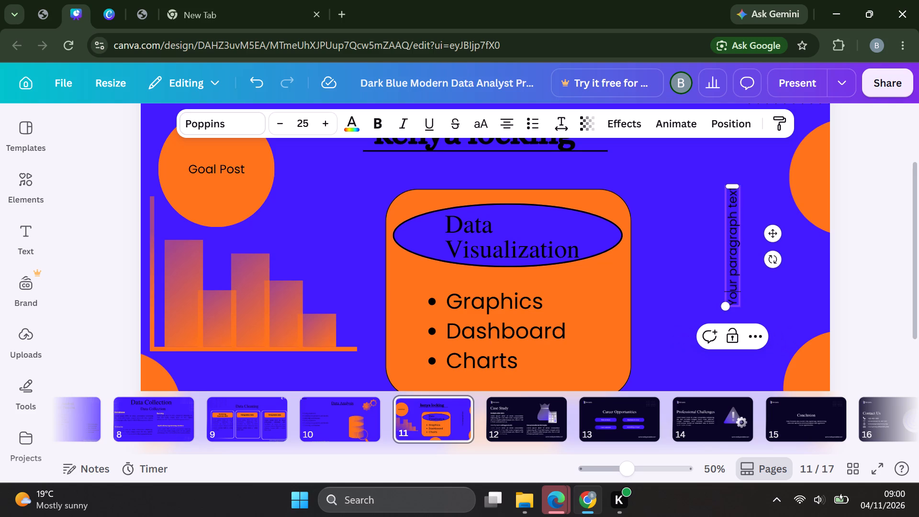
key("w")
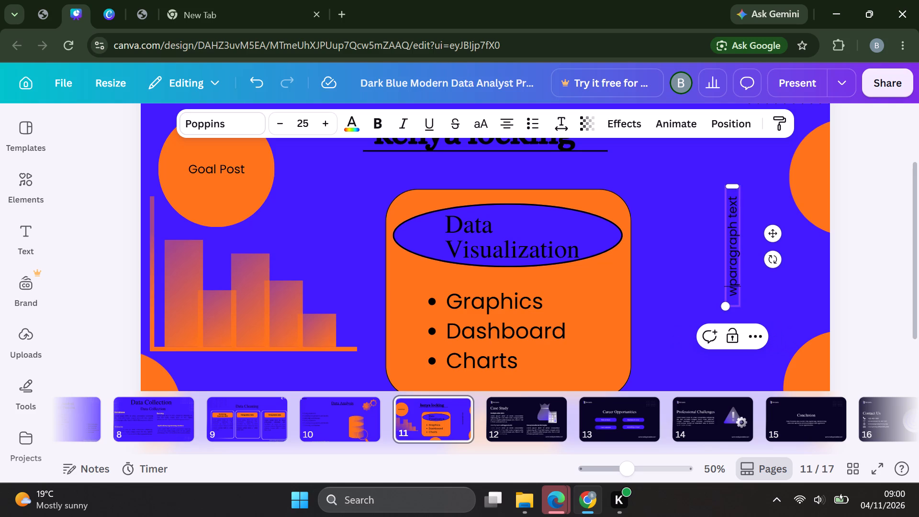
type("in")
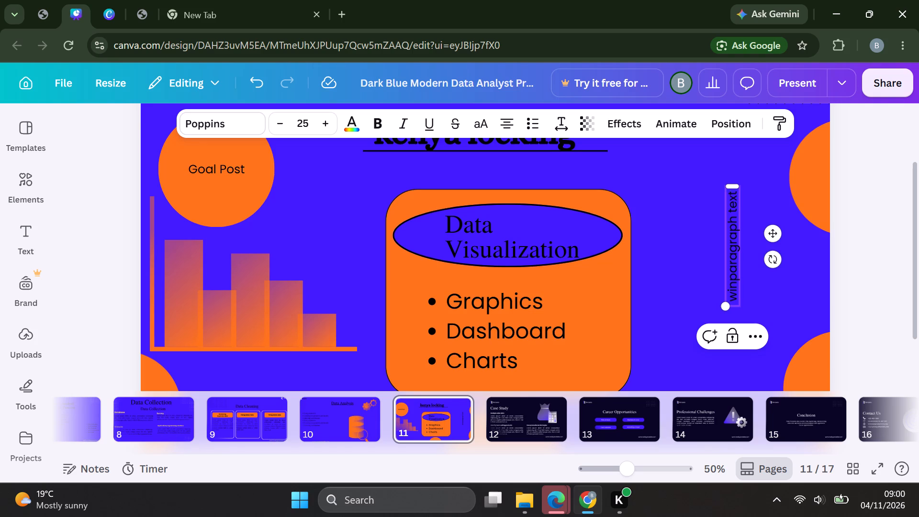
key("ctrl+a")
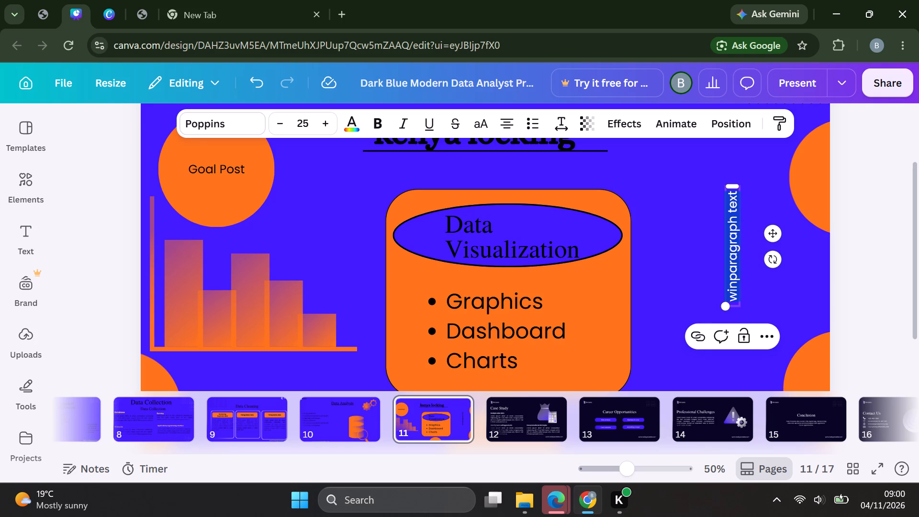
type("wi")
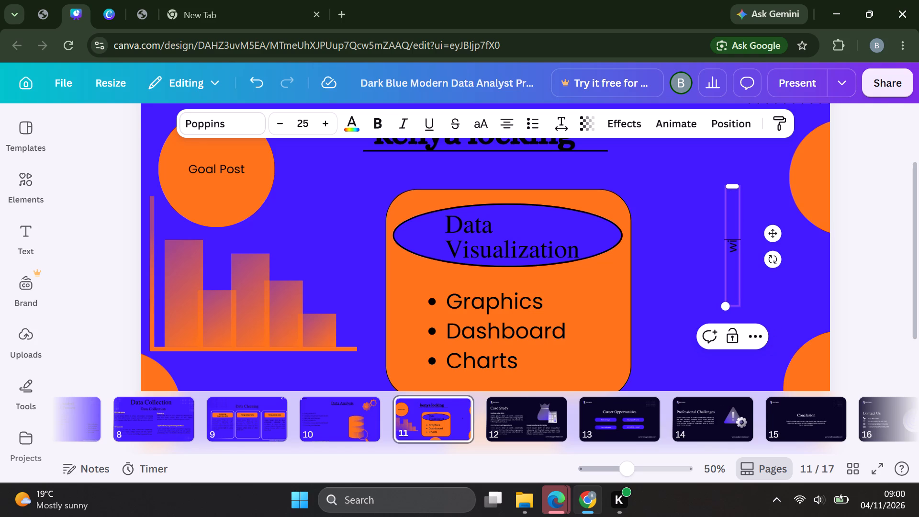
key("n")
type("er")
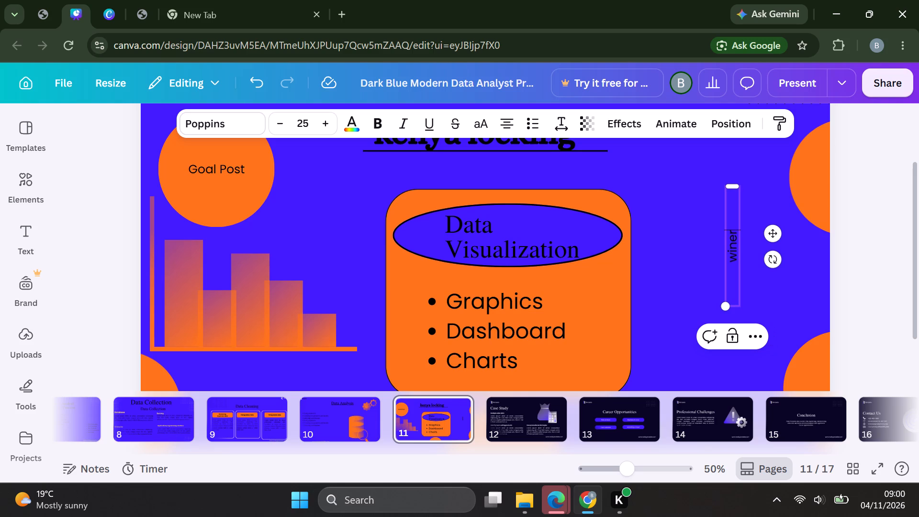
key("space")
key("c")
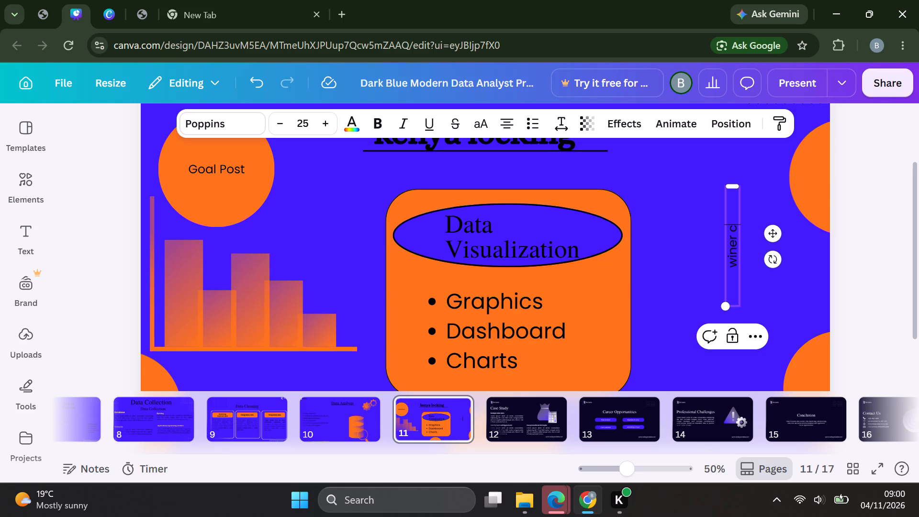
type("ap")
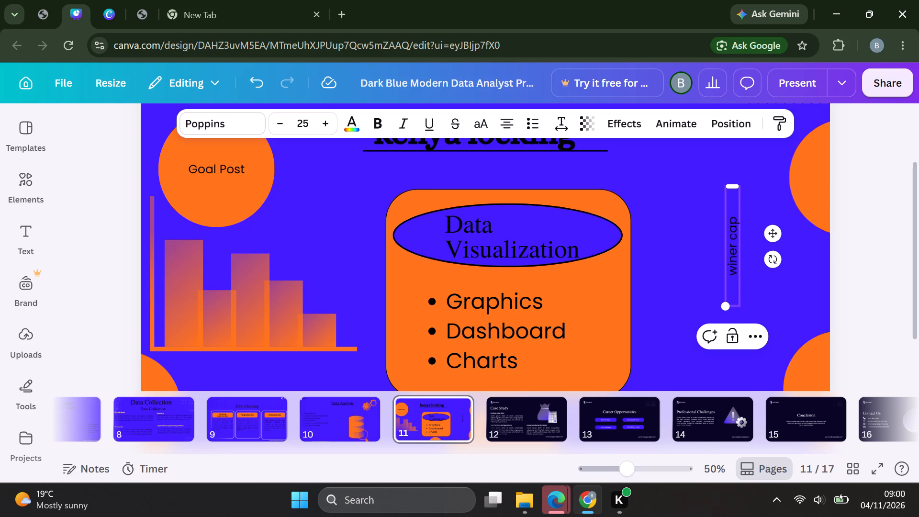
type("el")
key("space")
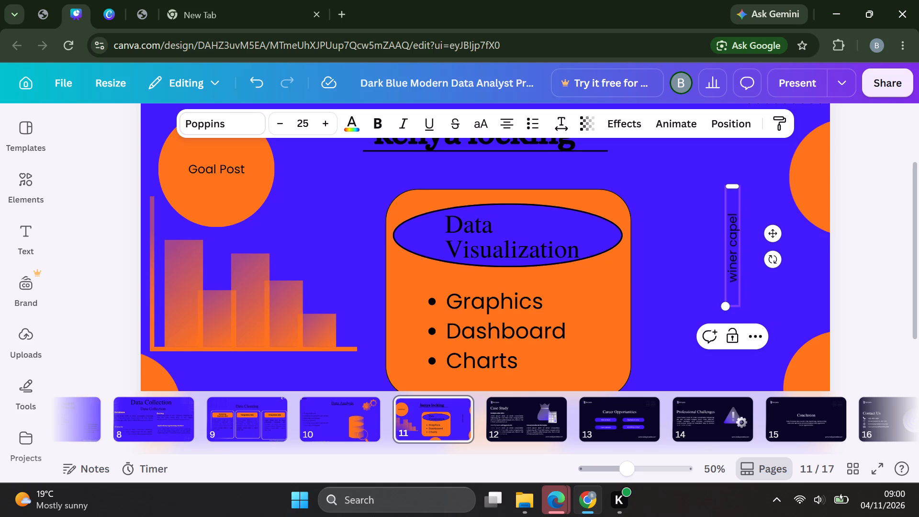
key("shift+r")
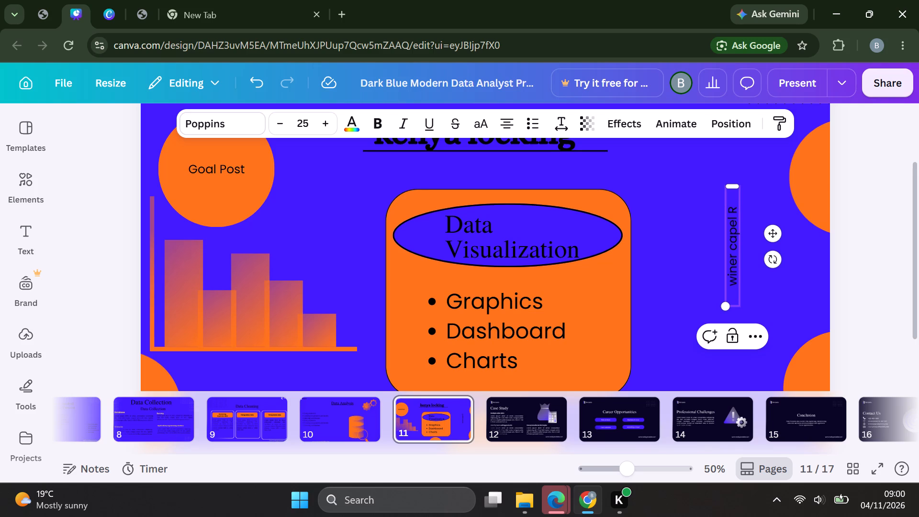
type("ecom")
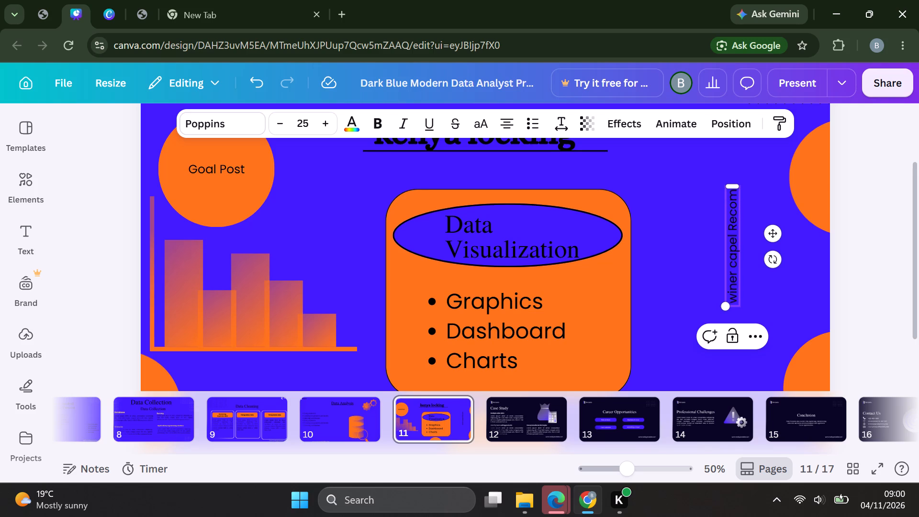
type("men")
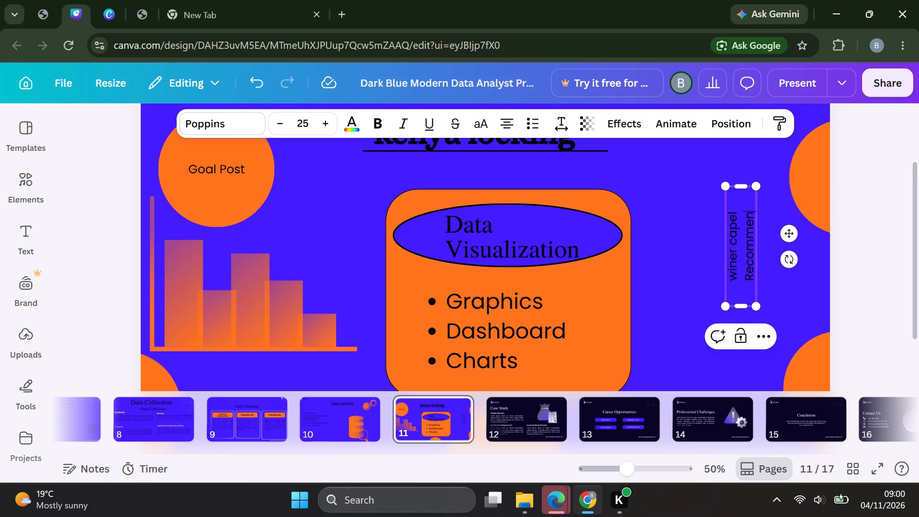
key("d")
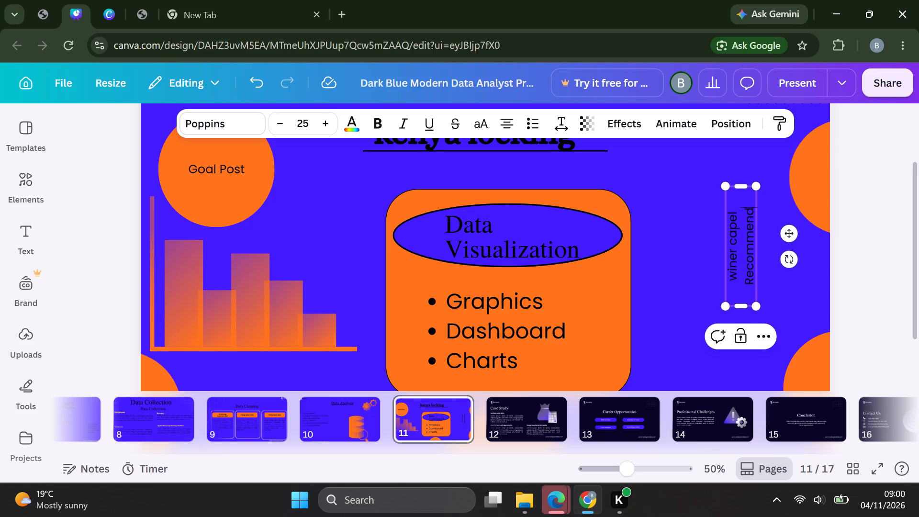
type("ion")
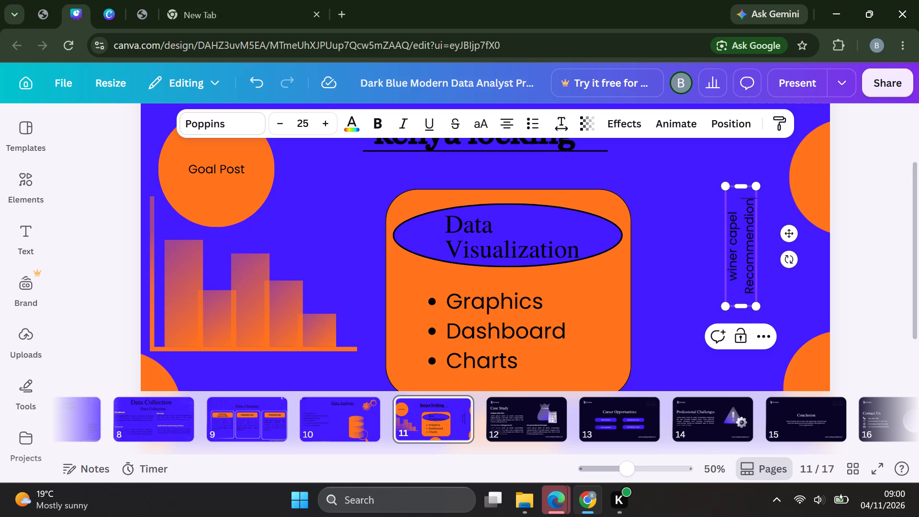
left_click(689, 284)
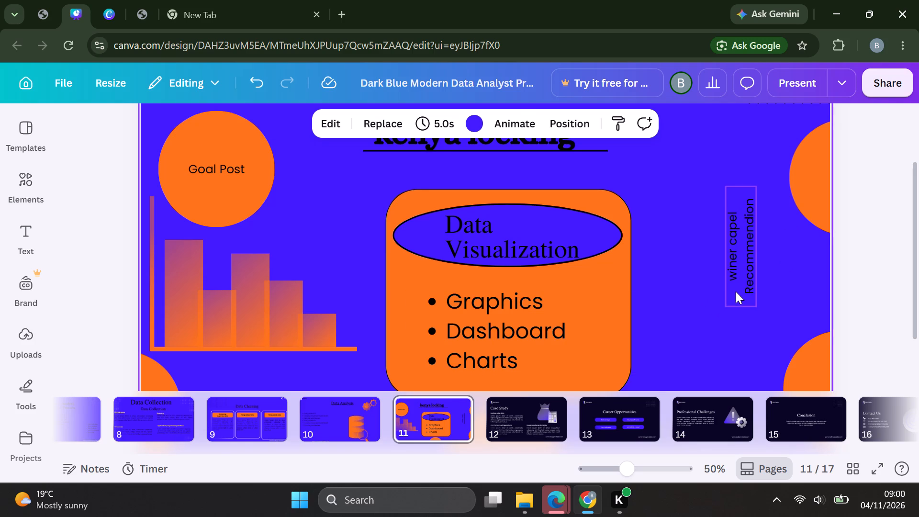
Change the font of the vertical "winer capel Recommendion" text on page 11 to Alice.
left_click(738, 284)
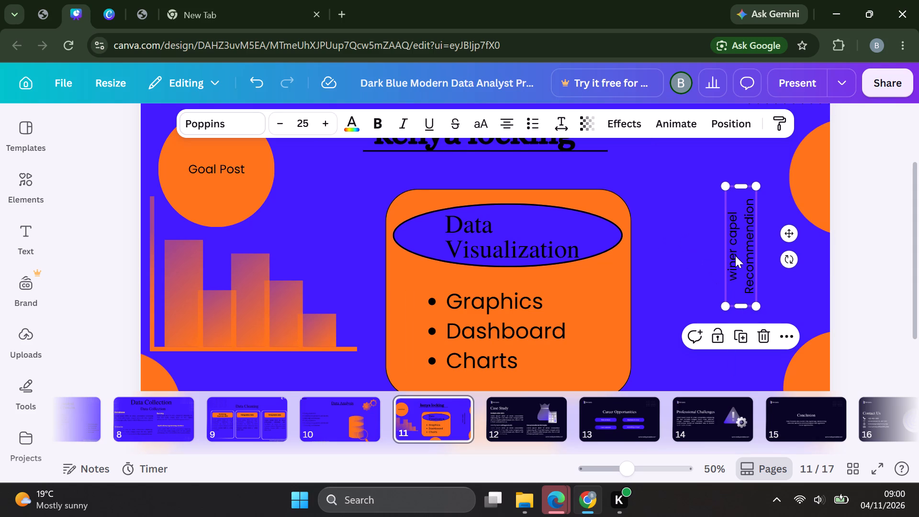
left_click(736, 186)
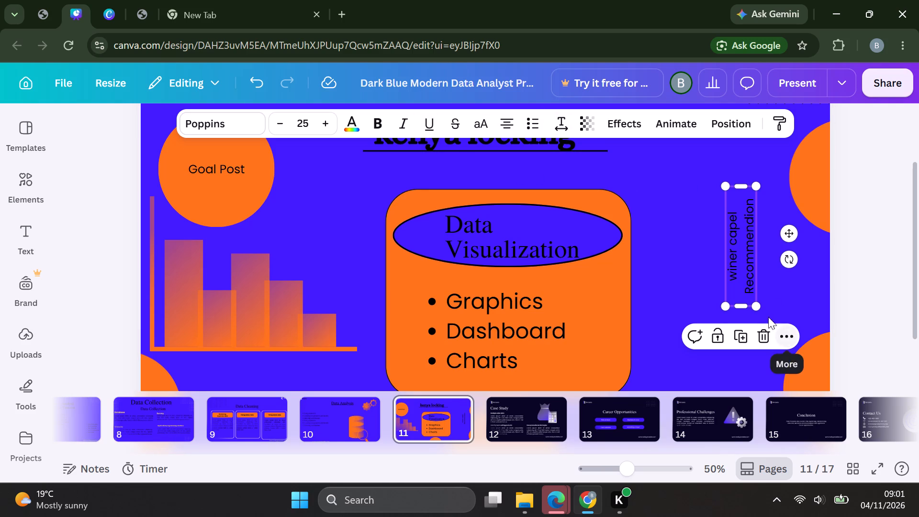
left_click(745, 211)
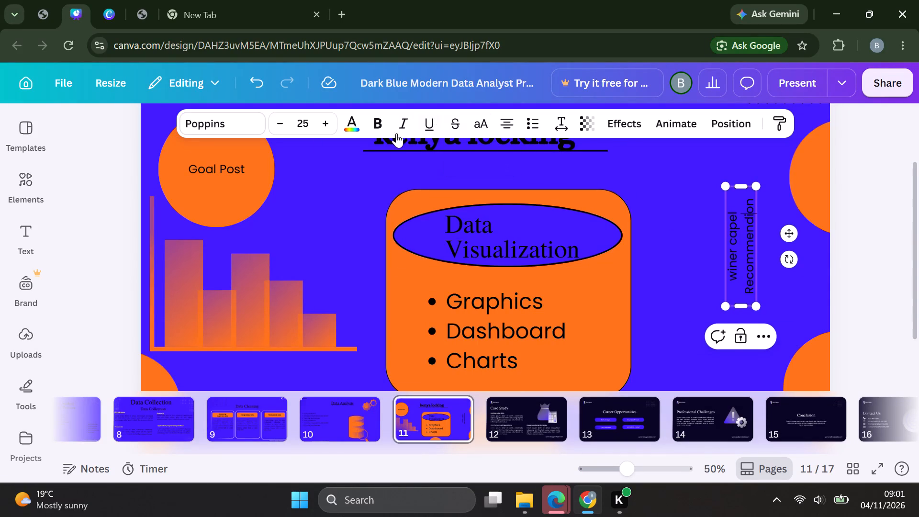
left_click(235, 125)
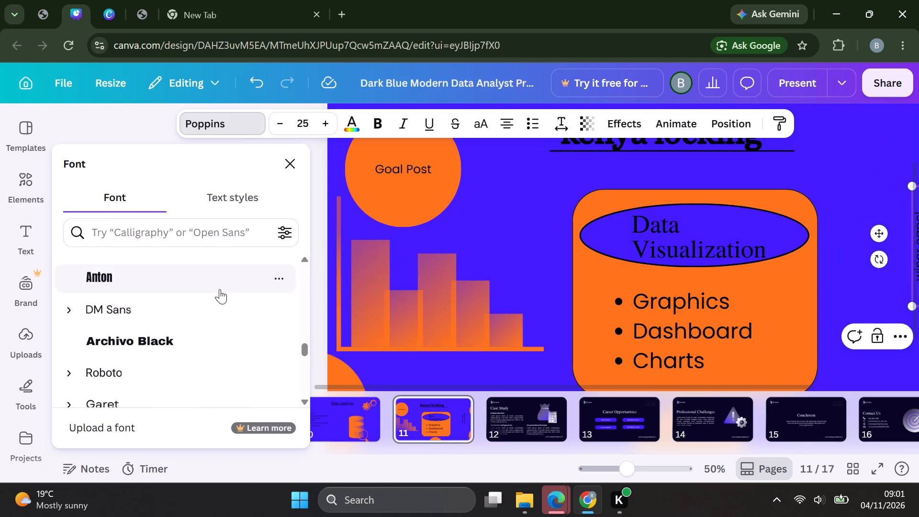
scroll(220, 319, "up", 2)
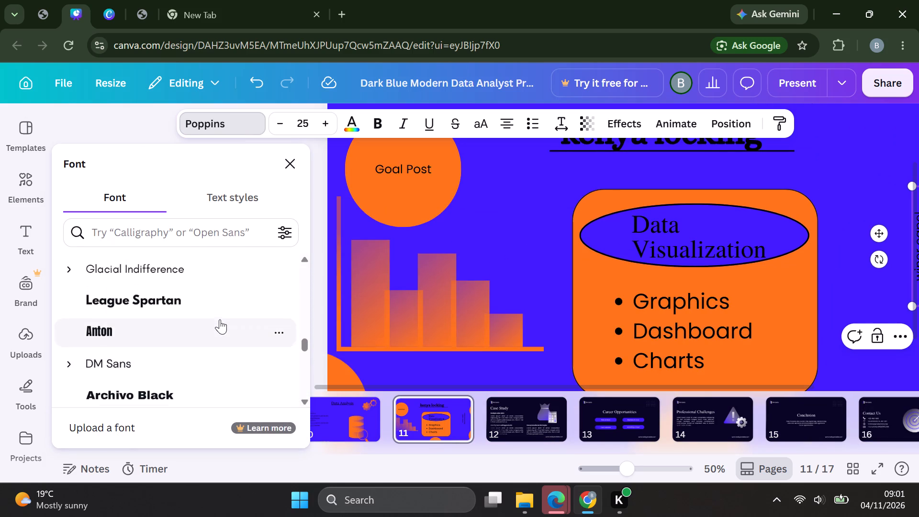
scroll(220, 319, "up", 4)
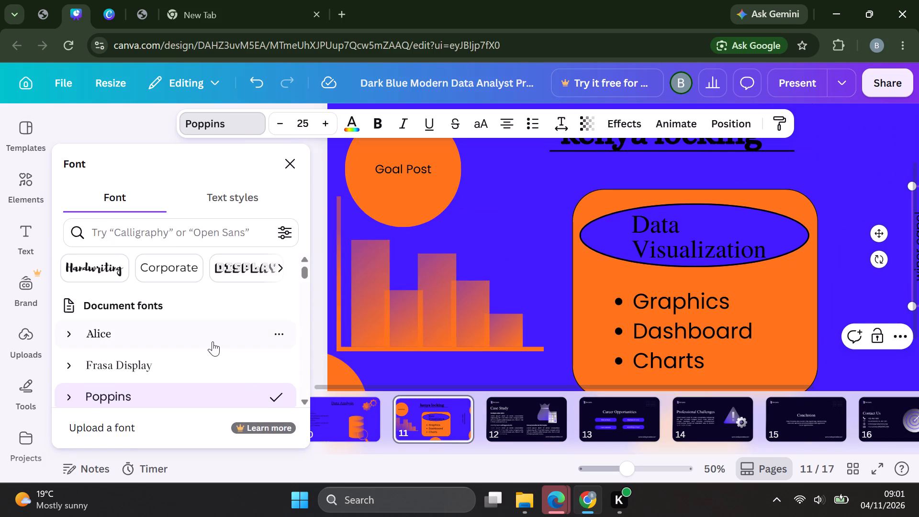
left_click(208, 342)
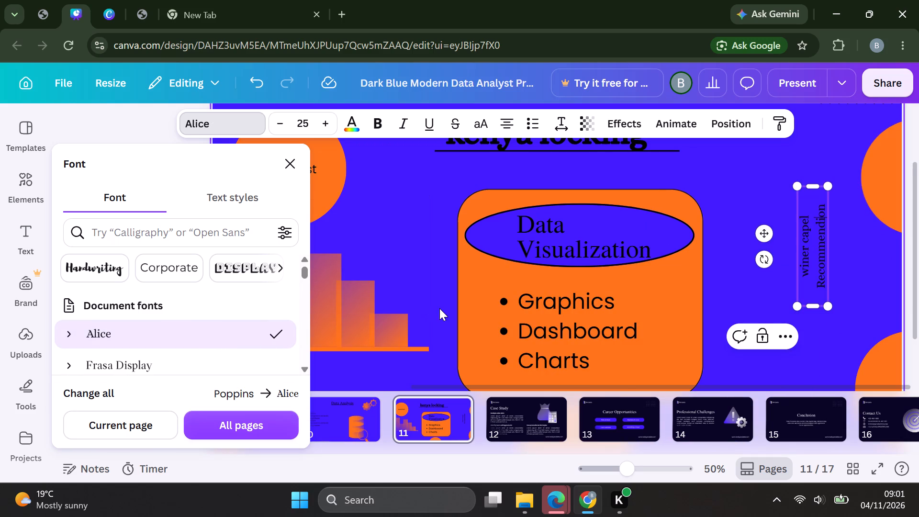
Lengthen the vertical text box slightly, and shift it a little lower and closer to the page's outer edge.
left_click(815, 183)
left_click_drag(815, 183, 815, 171)
left_click(741, 234)
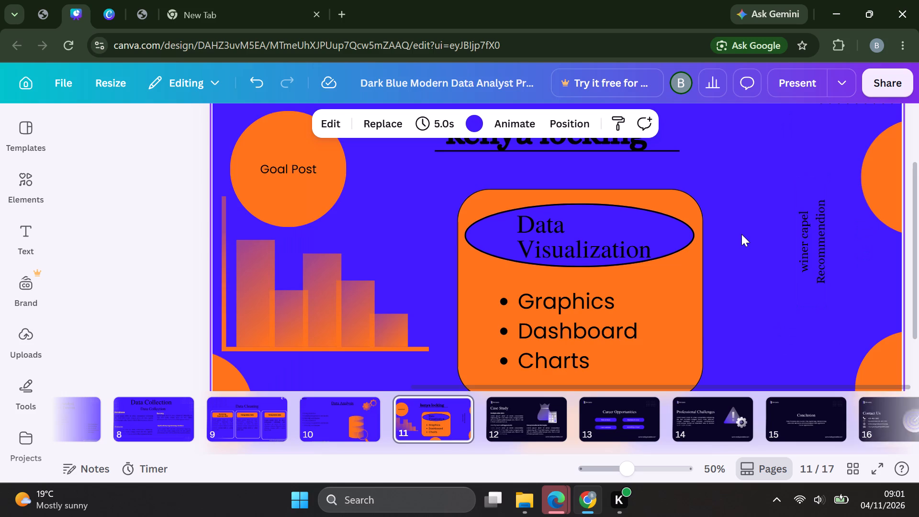
left_click_drag(746, 250, 754, 256)
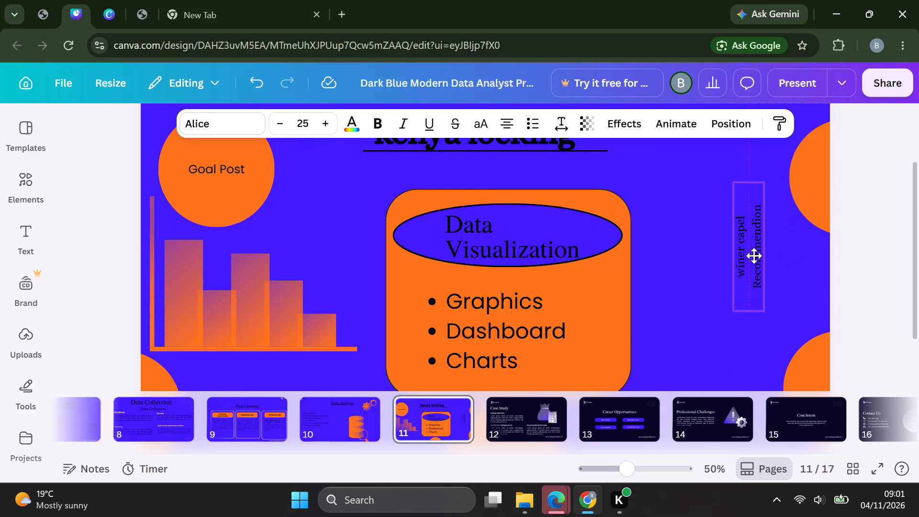
left_click_drag(754, 256, 756, 272)
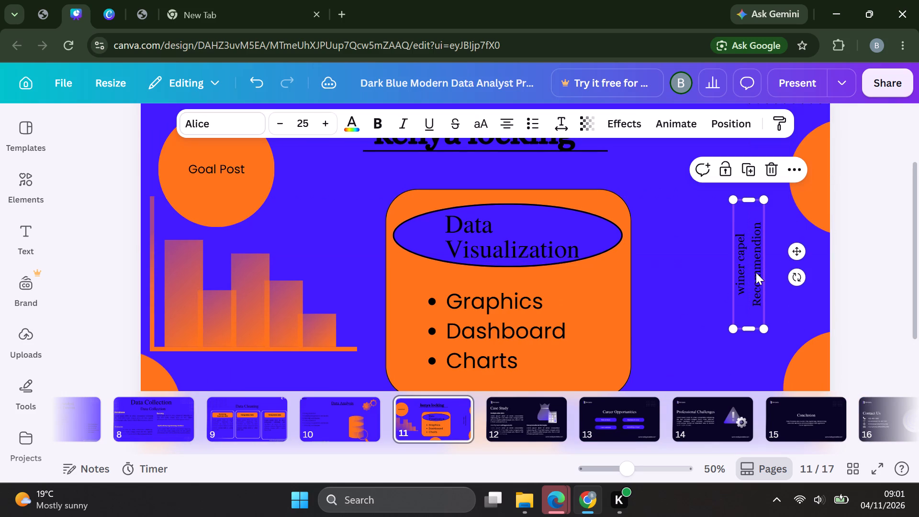
left_click(713, 271)
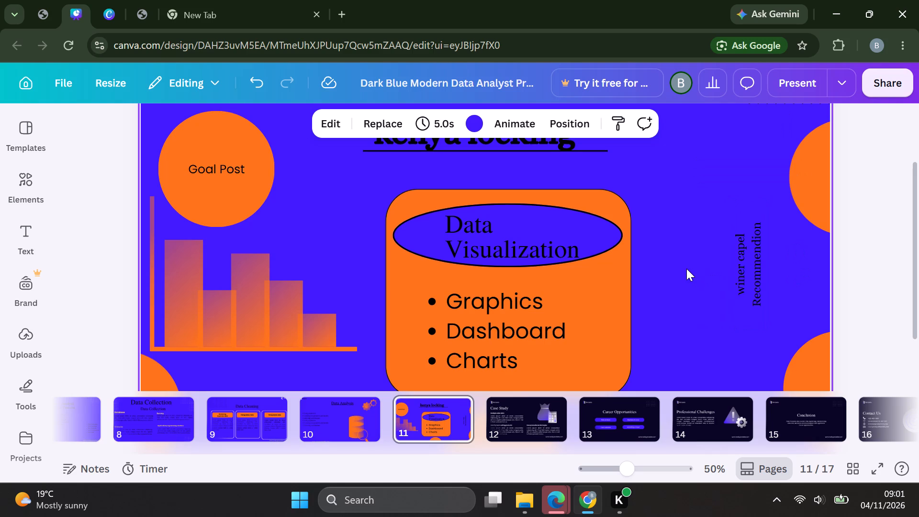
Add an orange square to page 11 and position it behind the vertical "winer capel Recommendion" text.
key("r")
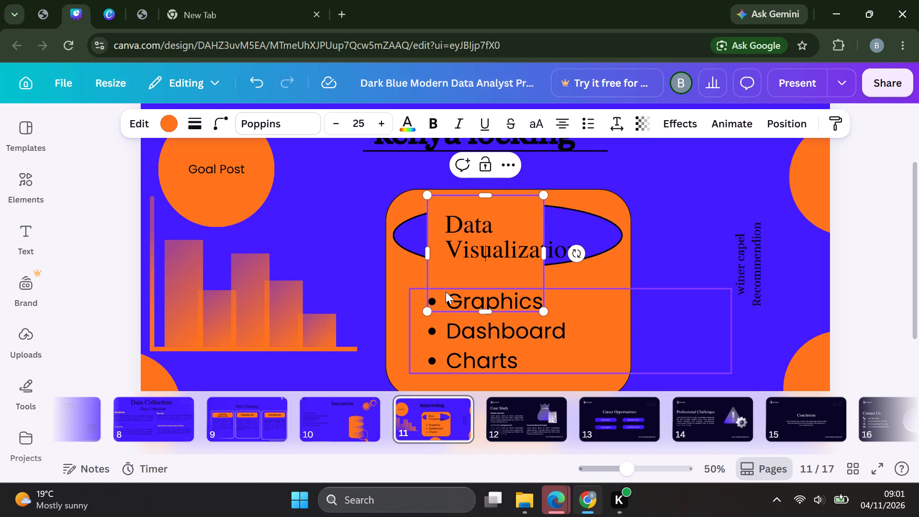
left_click_drag(437, 246, 470, 258)
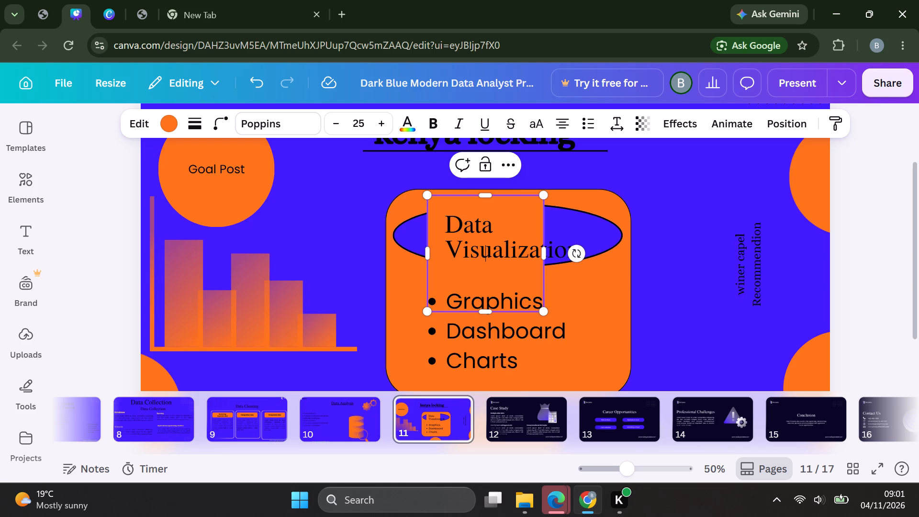
left_click_drag(470, 258, 544, 258)
left_click_drag(532, 204, 557, 212)
left_click_drag(557, 212, 761, 226)
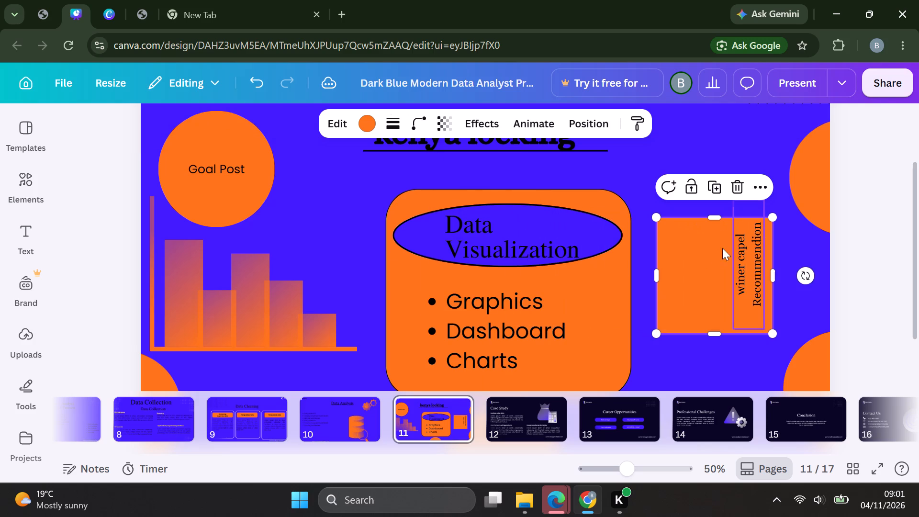
left_click_drag(698, 252, 726, 246)
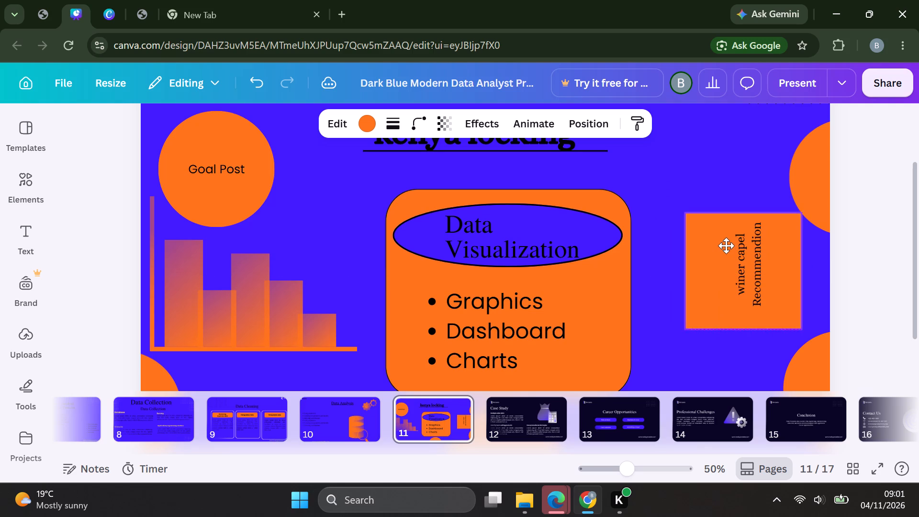
left_click_drag(726, 246, 725, 242)
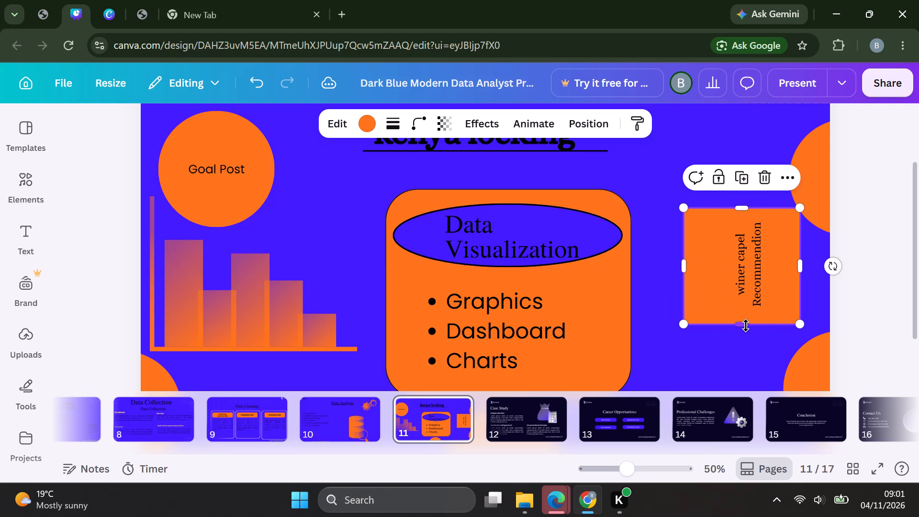
Resize the orange square into a narrow upright rectangle about 336 high that closely frames the vertical text.
left_click_drag(746, 326, 754, 355)
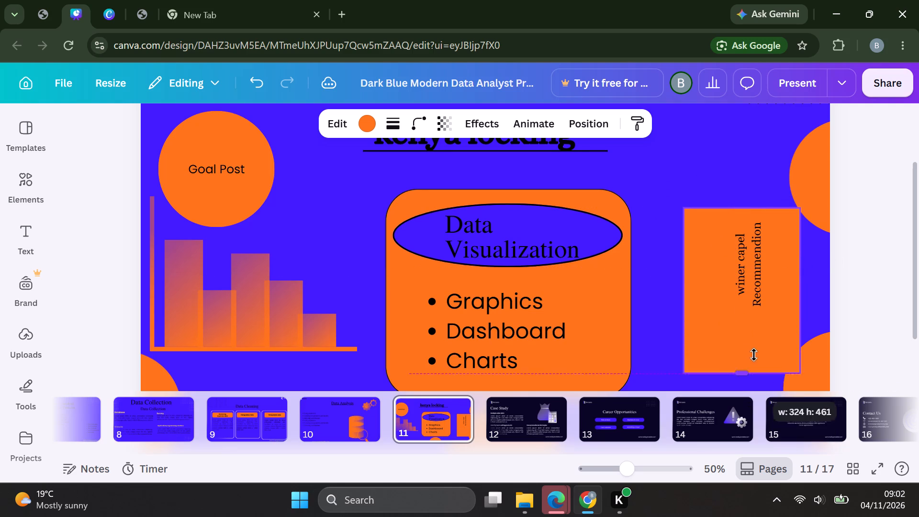
left_click_drag(754, 355, 756, 341)
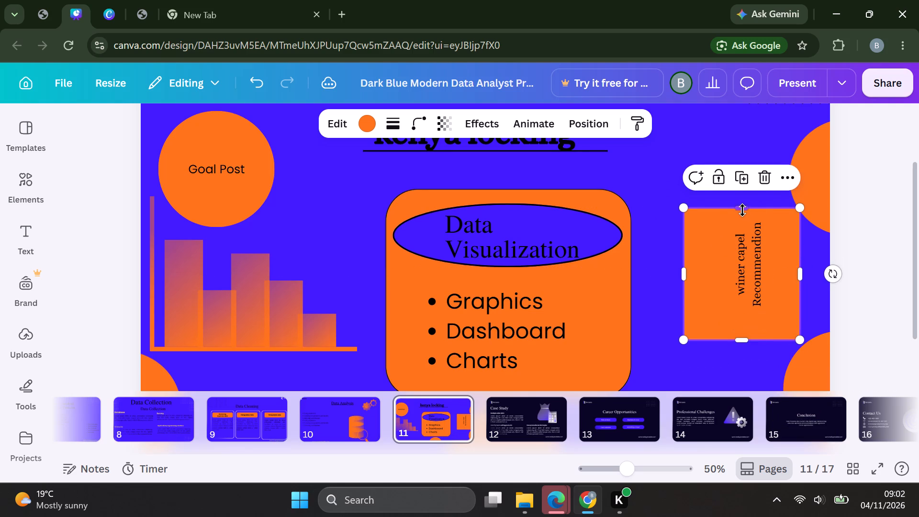
left_click_drag(742, 210, 735, 169)
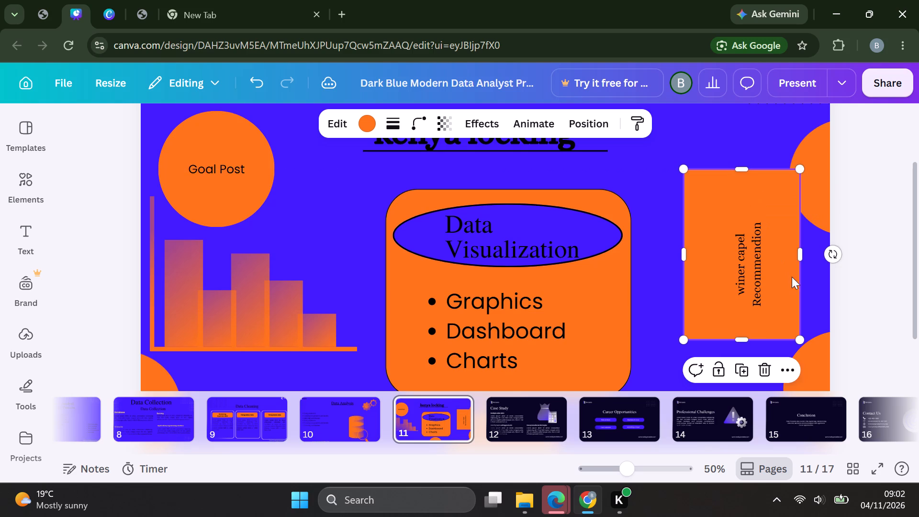
left_click_drag(800, 256, 781, 256)
left_click_drag(684, 250, 703, 250)
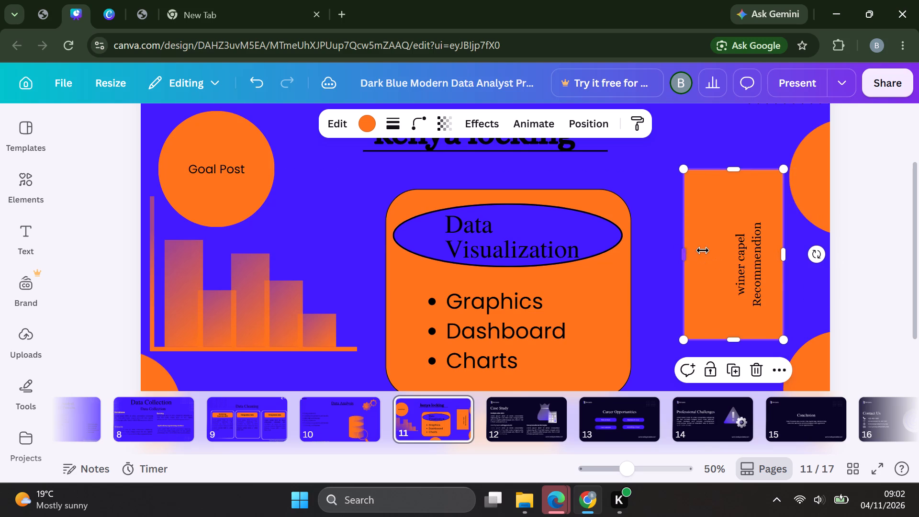
left_click_drag(703, 250, 727, 250)
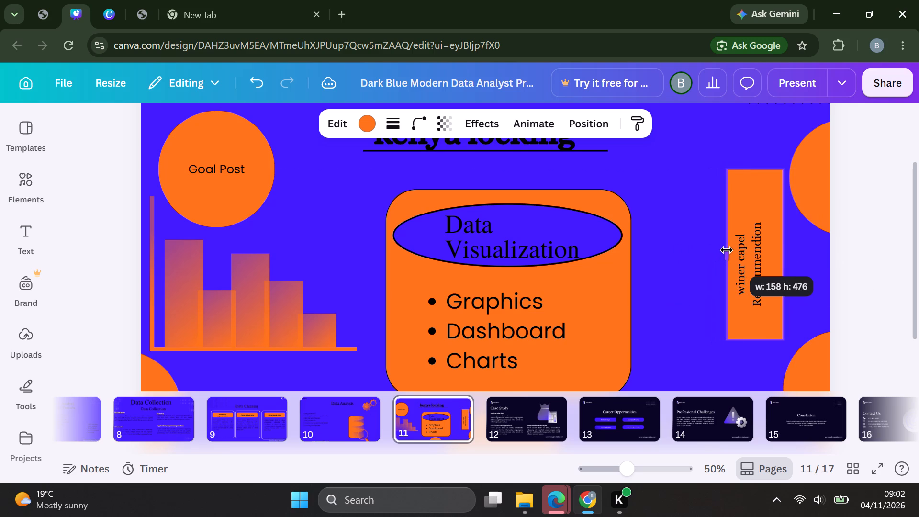
left_click_drag(727, 250, 728, 250)
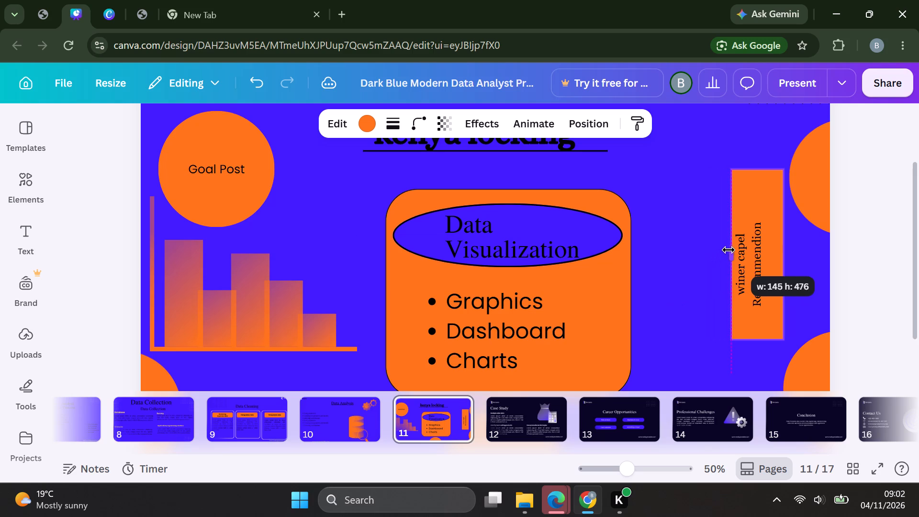
left_click_drag(728, 250, 727, 251)
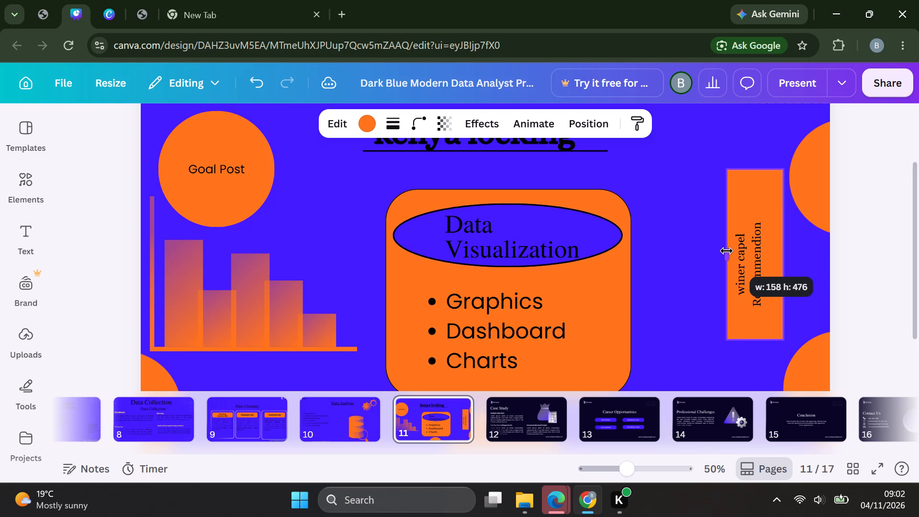
left_click_drag(727, 251, 726, 251)
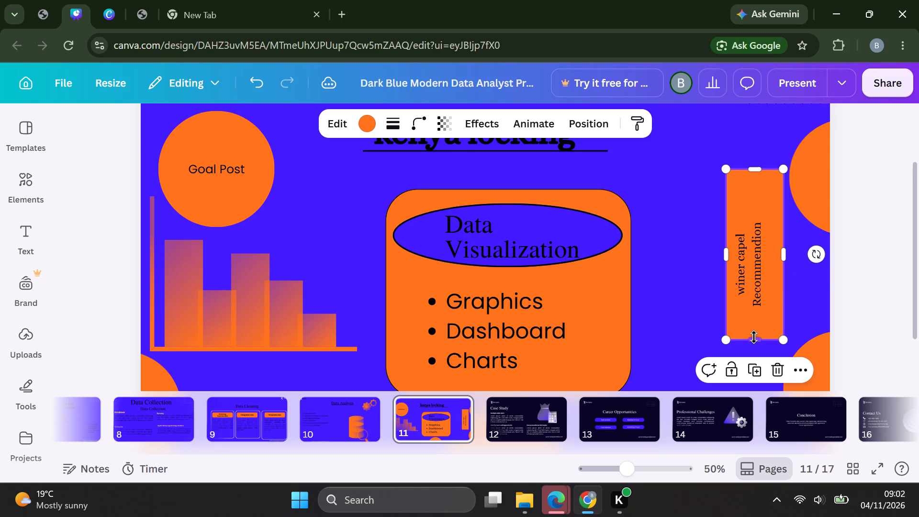
left_click_drag(755, 338, 754, 318)
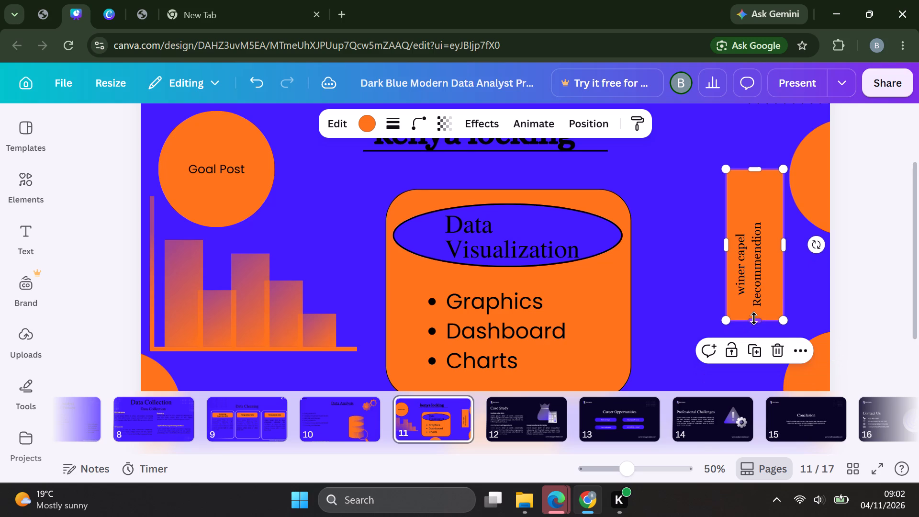
left_click_drag(751, 169, 751, 200)
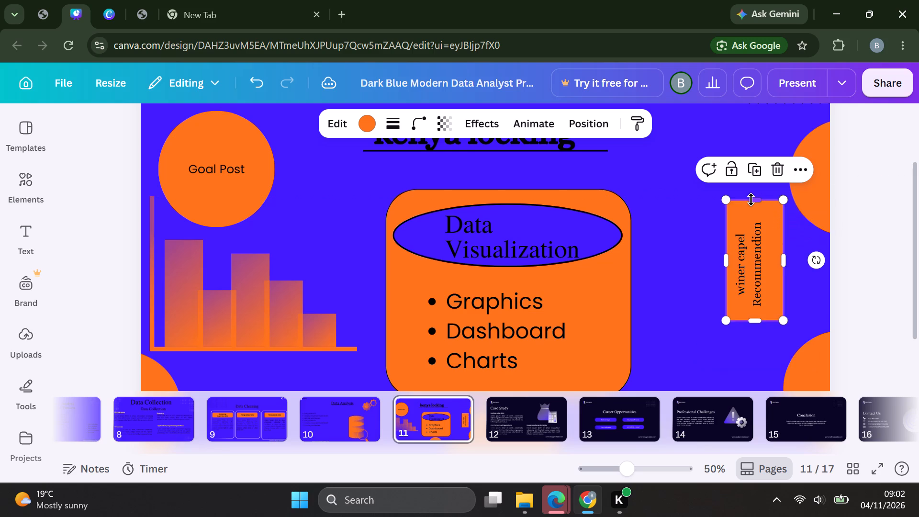
left_click_drag(786, 255, 780, 255)
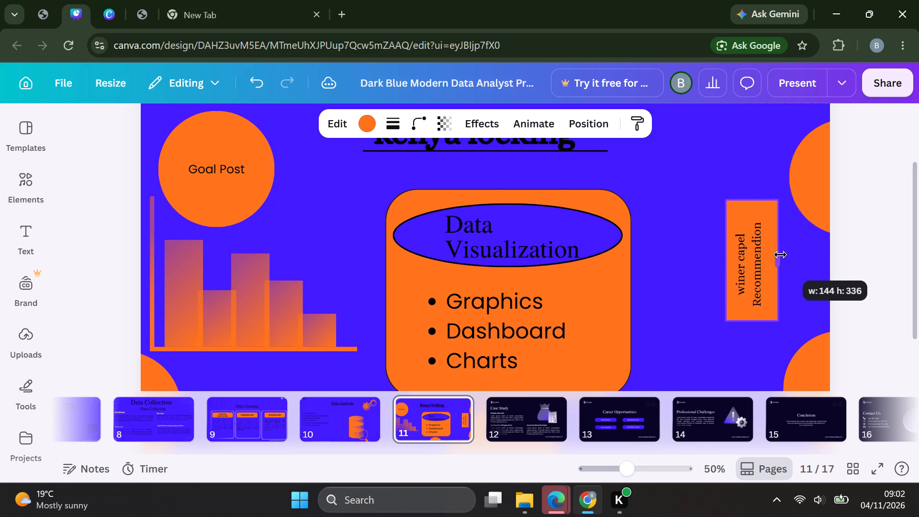
left_click_drag(780, 255, 776, 255)
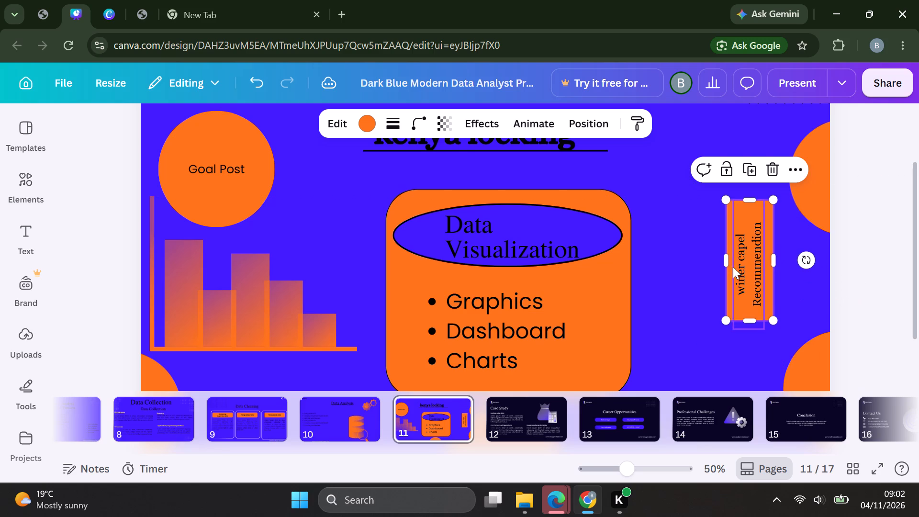
left_click_drag(726, 260, 730, 260)
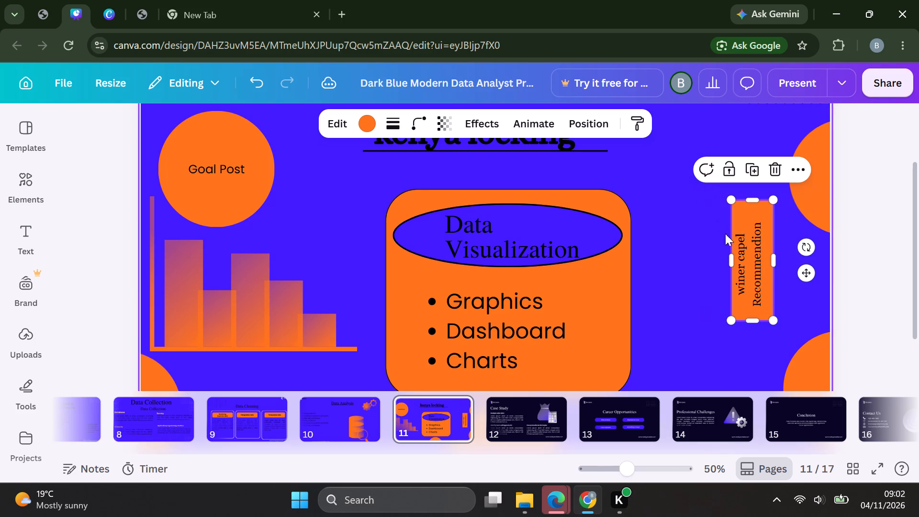
Set the corner rounding of the orange rectangle behind the vertical text to 68.
left_click(758, 218)
left_click(766, 235)
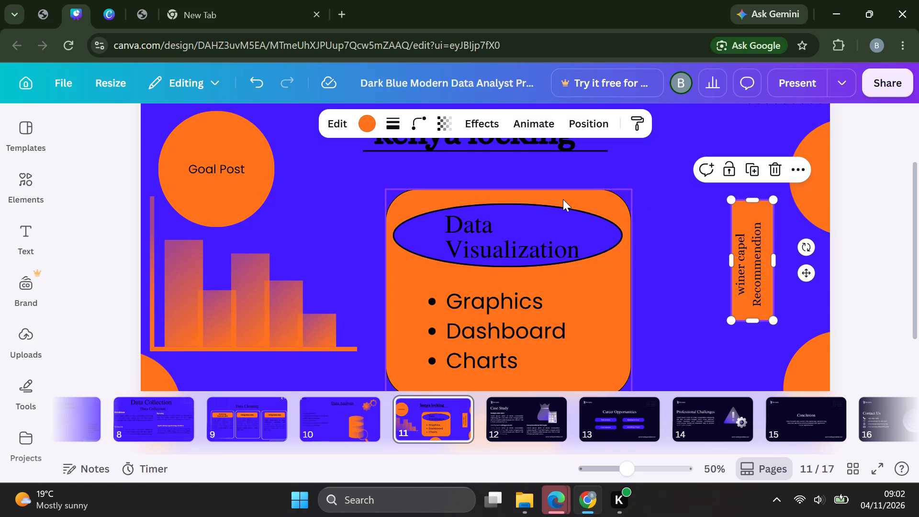
left_click(419, 120)
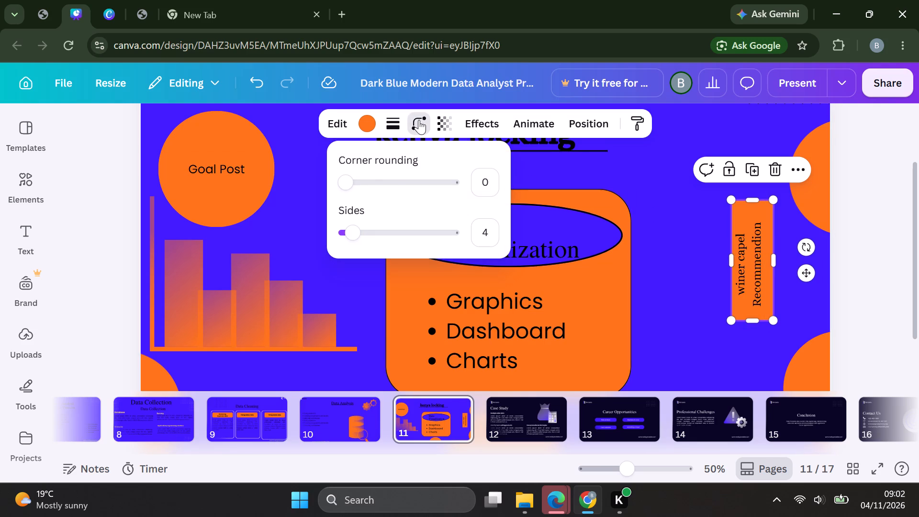
left_click(380, 179)
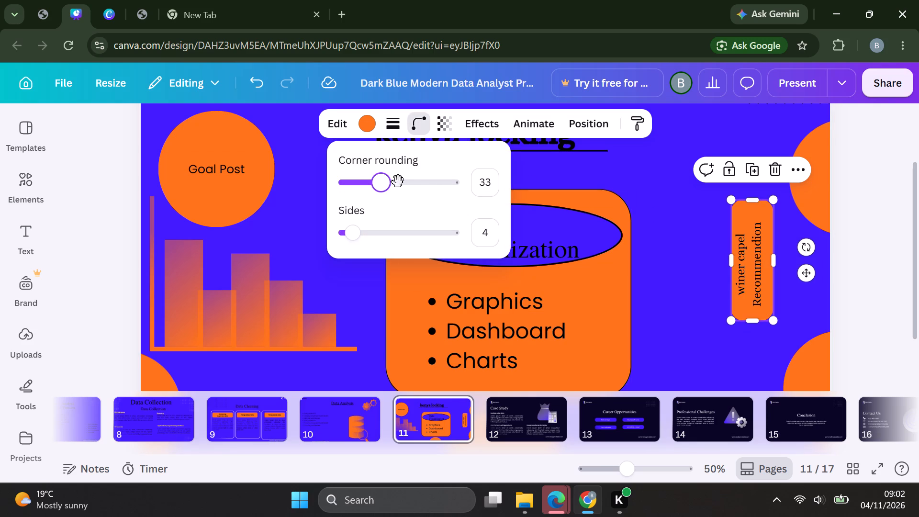
left_click(404, 183)
left_click(418, 183)
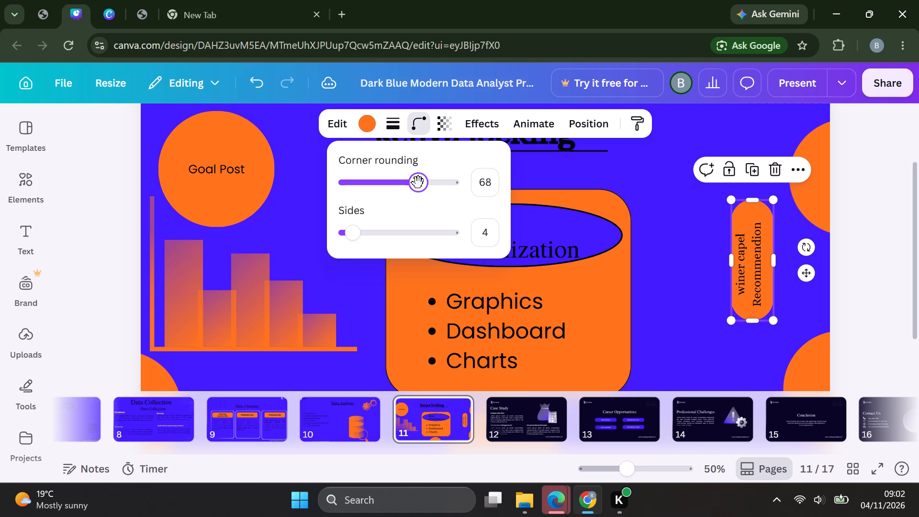
Increase the corner rounding of the orange shape behind the vertical text to 90.
left_click(428, 188)
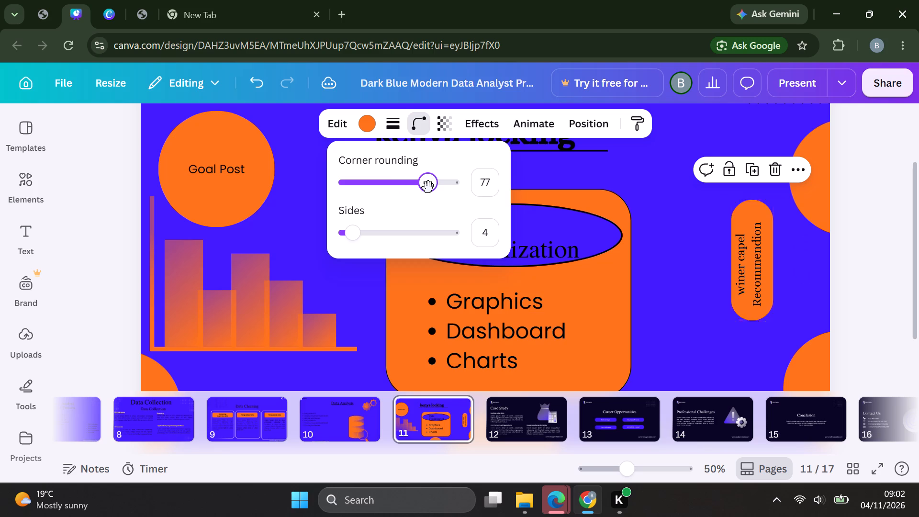
left_click(436, 186)
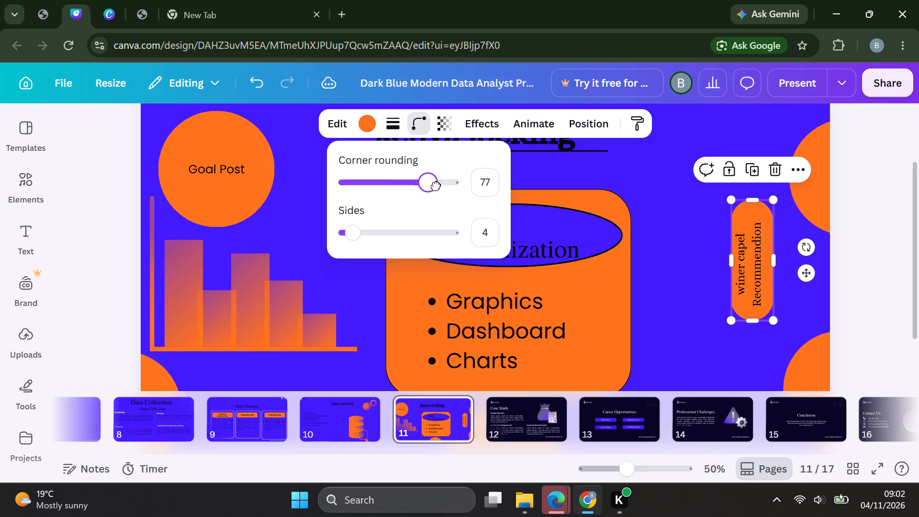
left_click(442, 184)
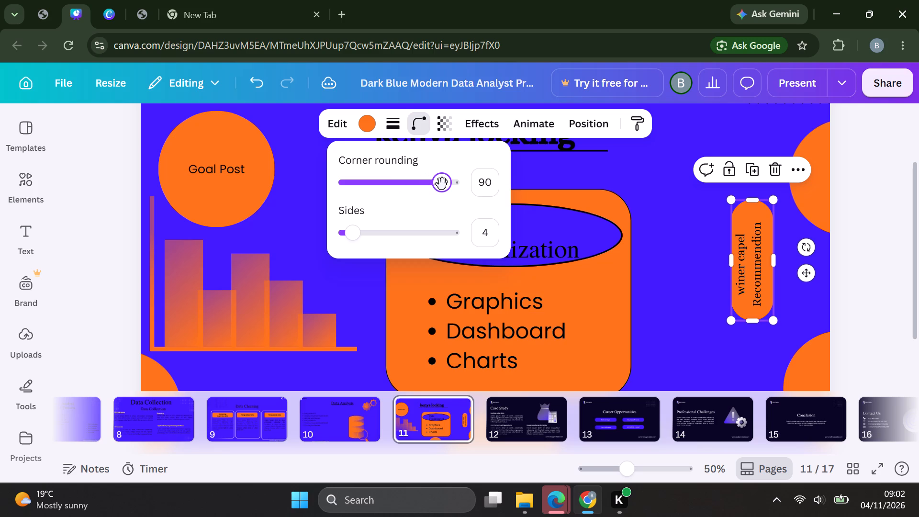
left_click(448, 183)
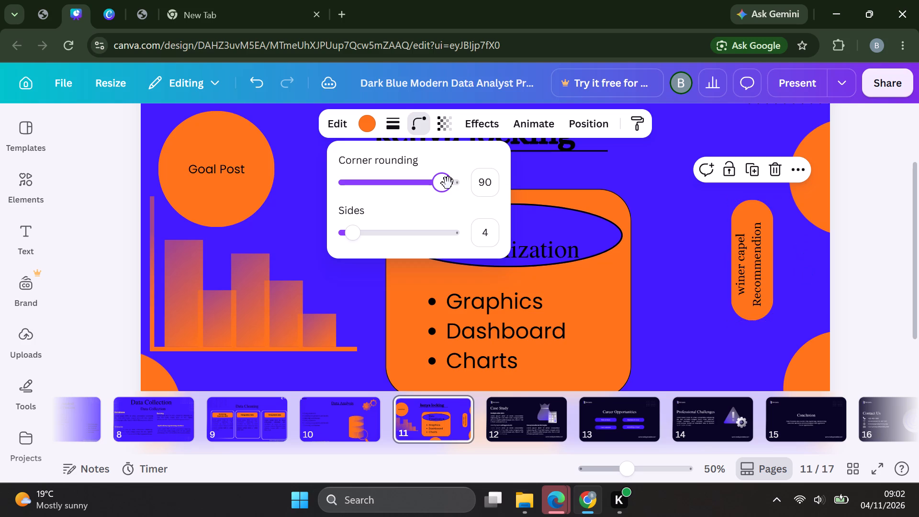
left_click(675, 228)
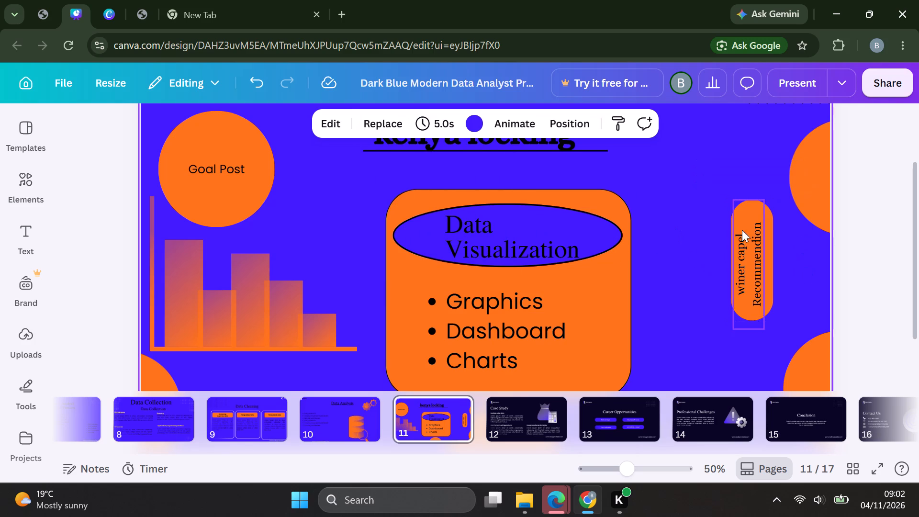
Examine page 11's layout from the title down to the website footer, including the "Data Visualization" card and its text.
scroll(684, 213, "down", 1)
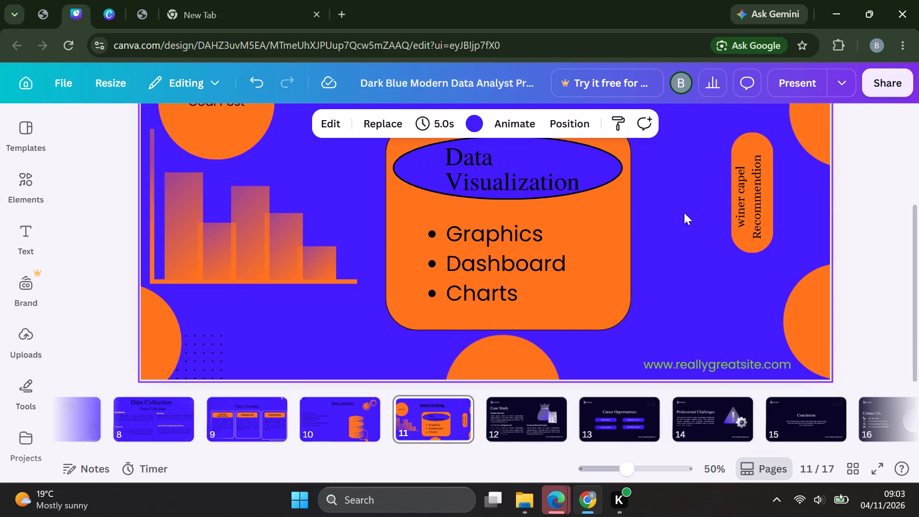
scroll(684, 213, "down", 1)
scroll(684, 213, "up", 1)
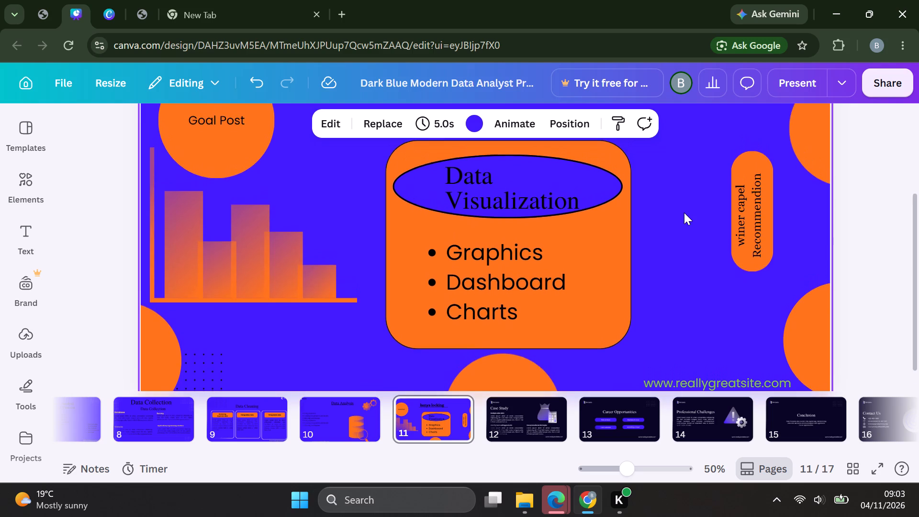
scroll(684, 213, "up", 2)
scroll(684, 213, "down", 1)
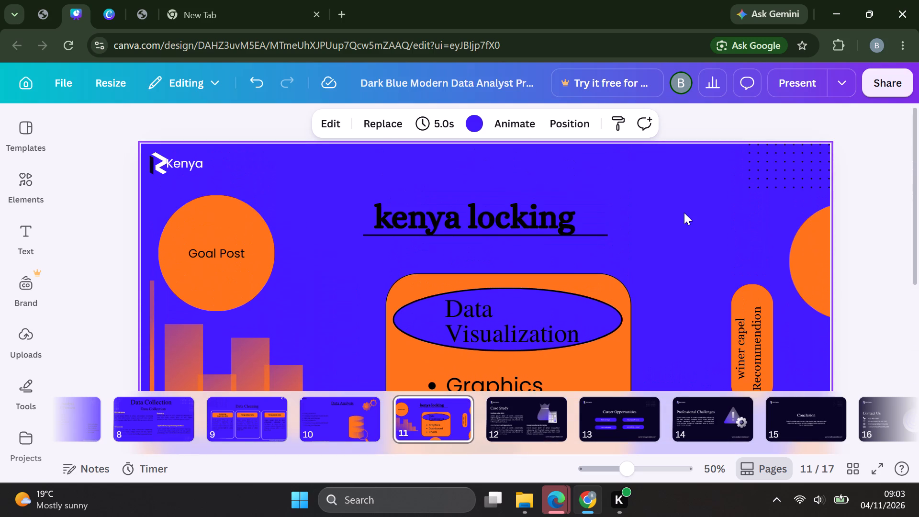
scroll(684, 213, "down", 1)
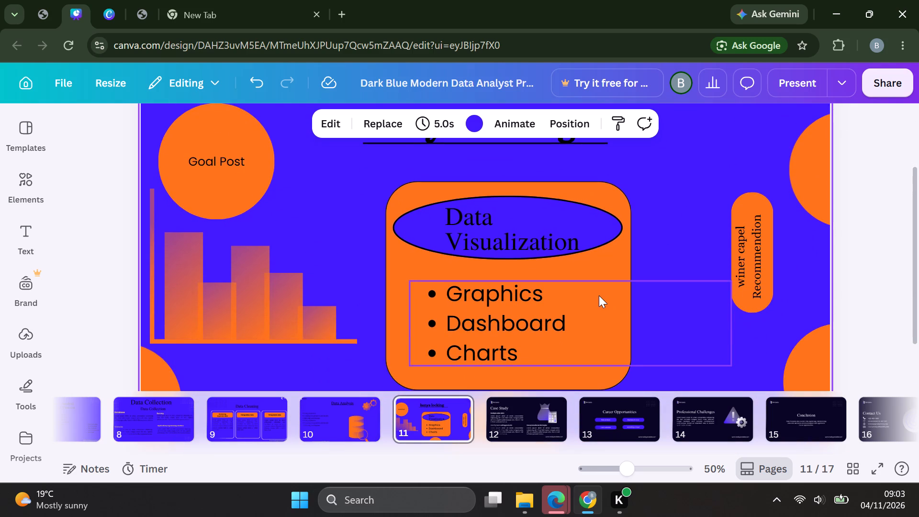
left_click(599, 295)
left_click(670, 216)
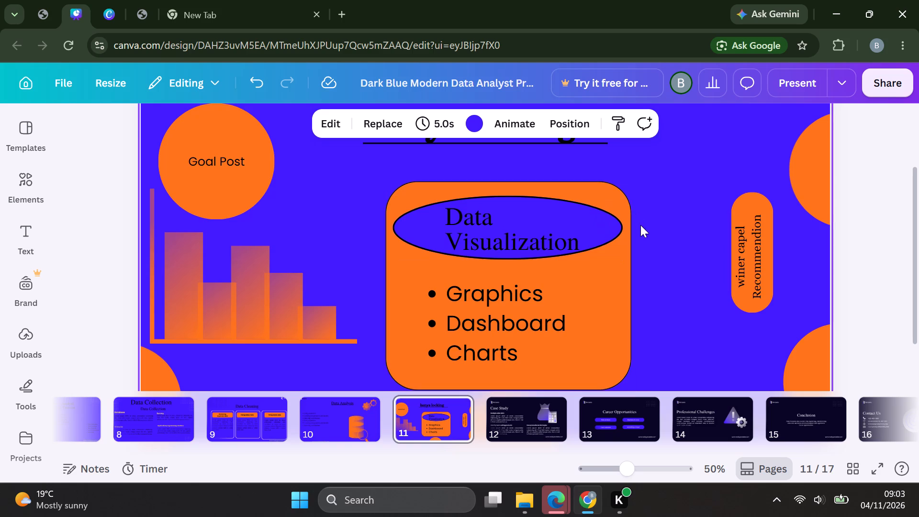
left_click(537, 231)
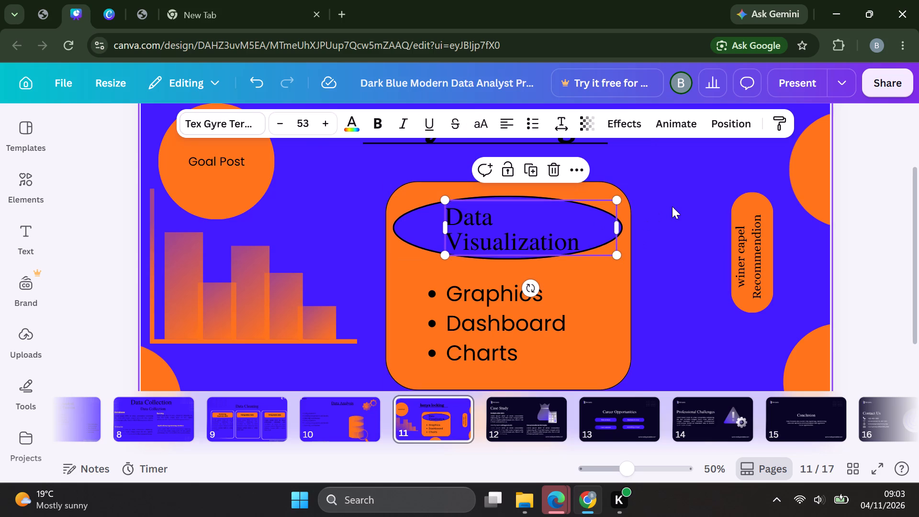
left_click(672, 206)
Extend the top edge of page 11's orange "Data Visualization" card slightly upward toward the title.
scroll(672, 206, "up", 1)
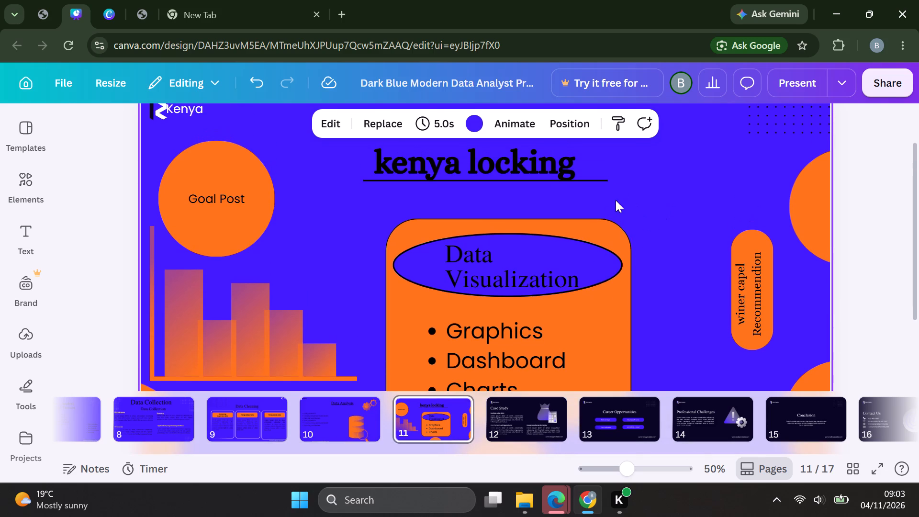
left_click(602, 224)
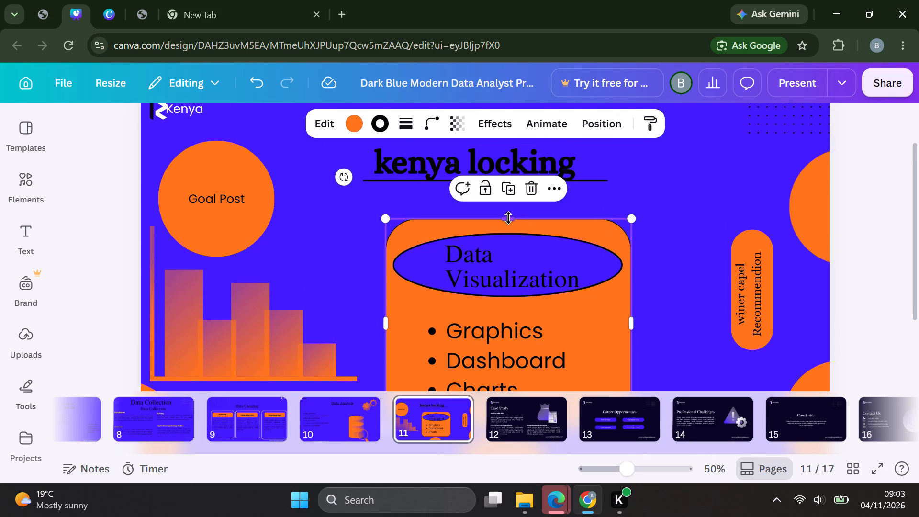
left_click_drag(508, 218, 508, 200)
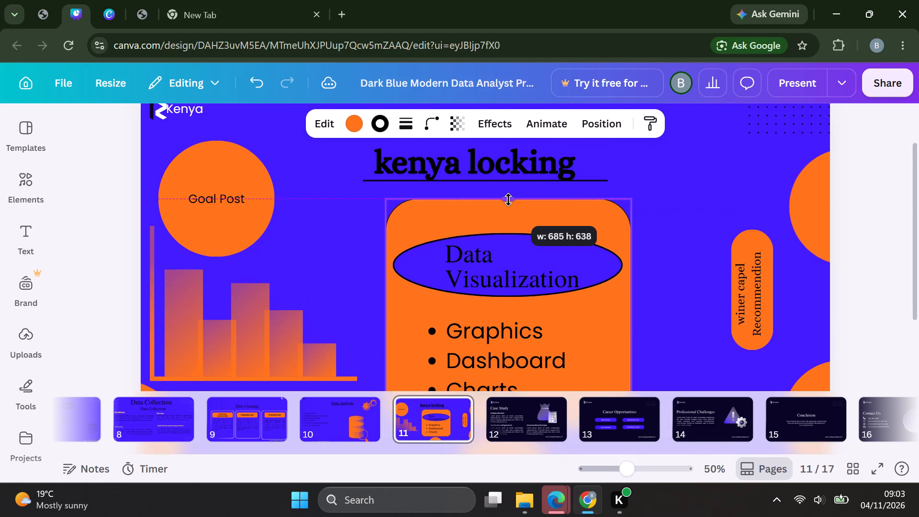
left_click_drag(508, 200, 508, 210)
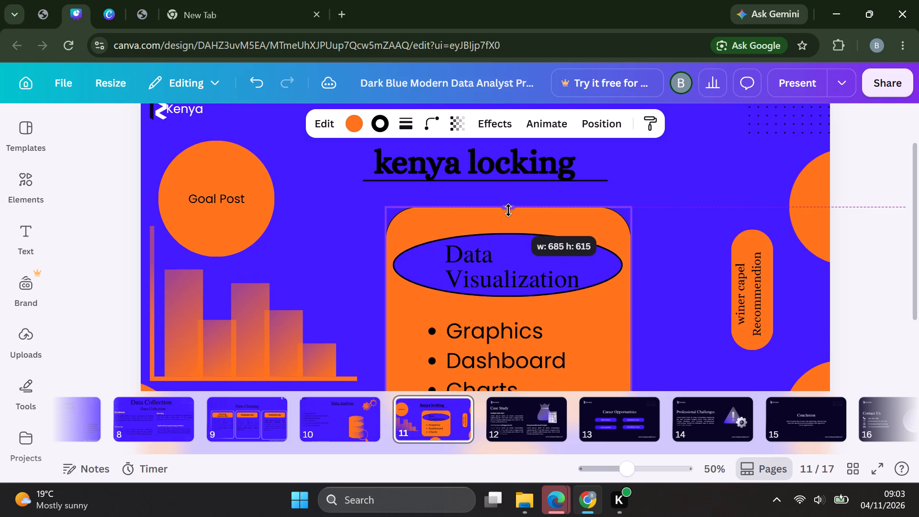
left_click_drag(508, 210, 508, 211)
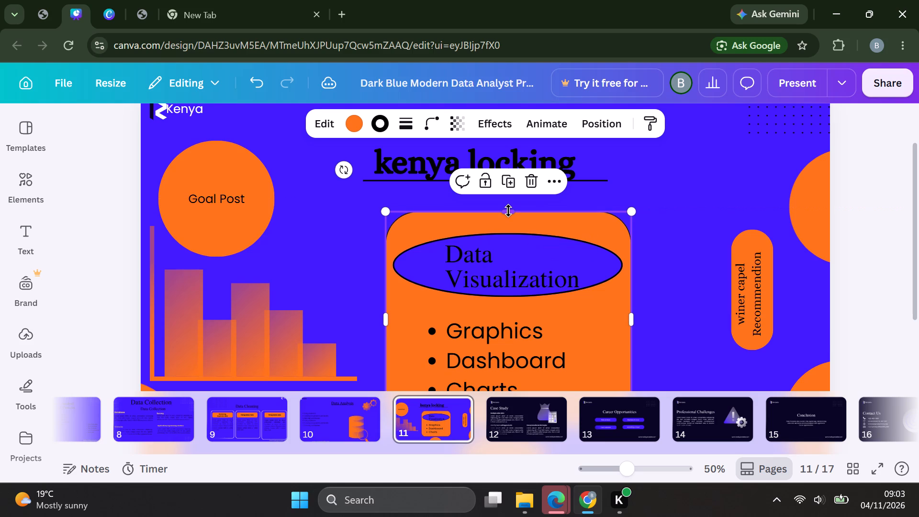
left_click(669, 274)
Lengthen the orange rounded shape behind the vertical text downward until its lower end reaches the website footer text.
scroll(669, 274, "down", 3)
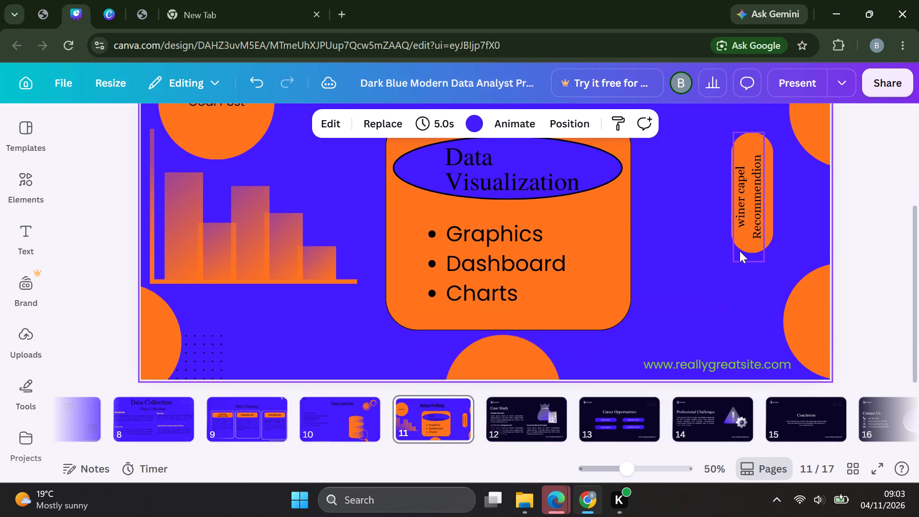
left_click(746, 247)
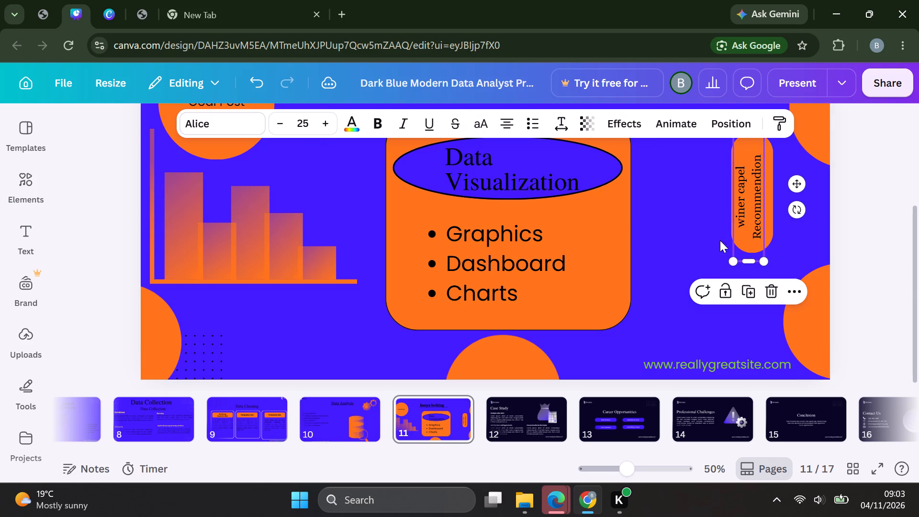
left_click(672, 240)
left_click(745, 207)
left_click(750, 246)
left_click(678, 211)
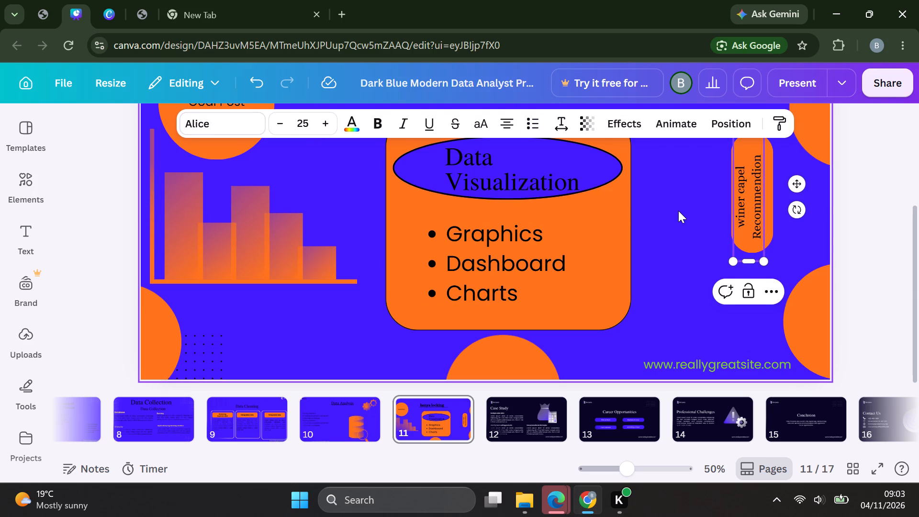
scroll(678, 211, "up", 1)
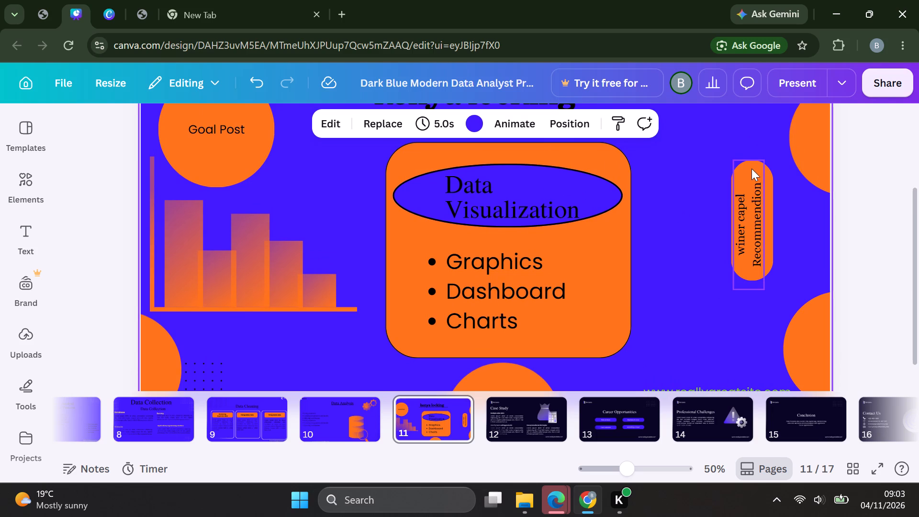
left_click(751, 169)
left_click(773, 179)
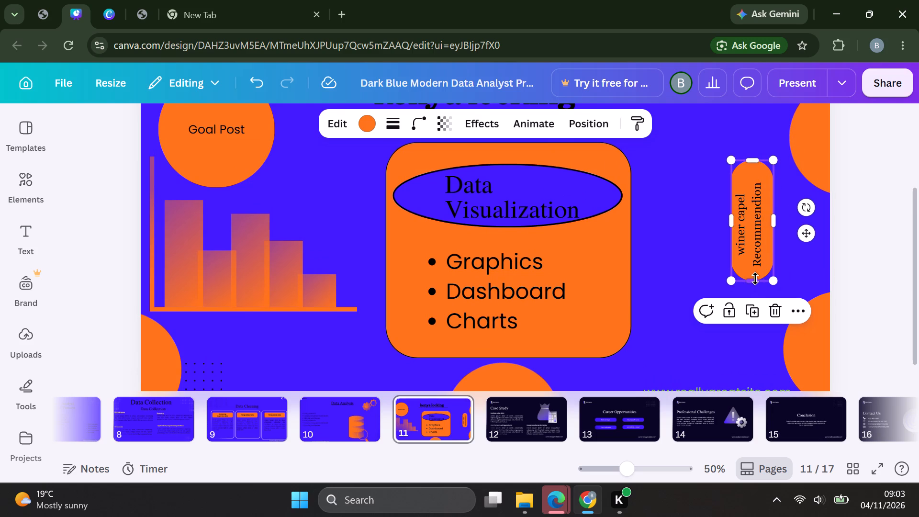
left_click_drag(755, 279, 753, 349)
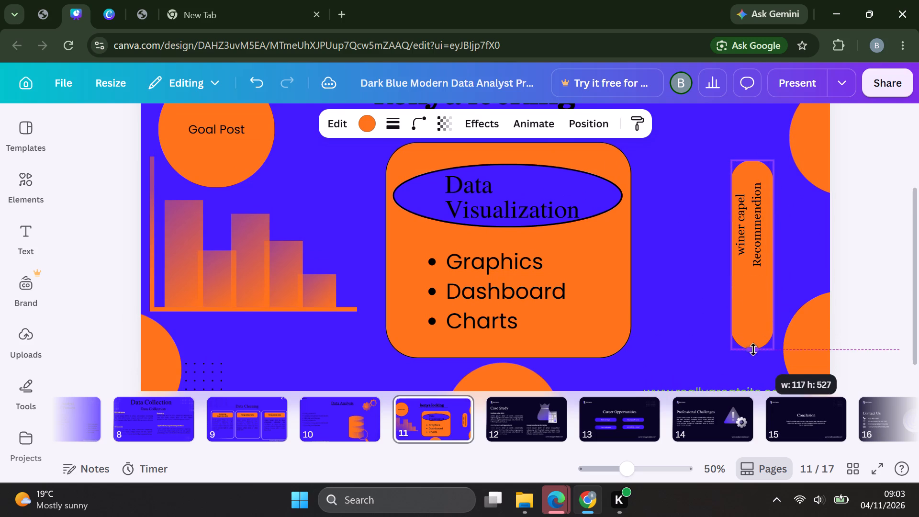
left_click_drag(753, 349, 756, 375)
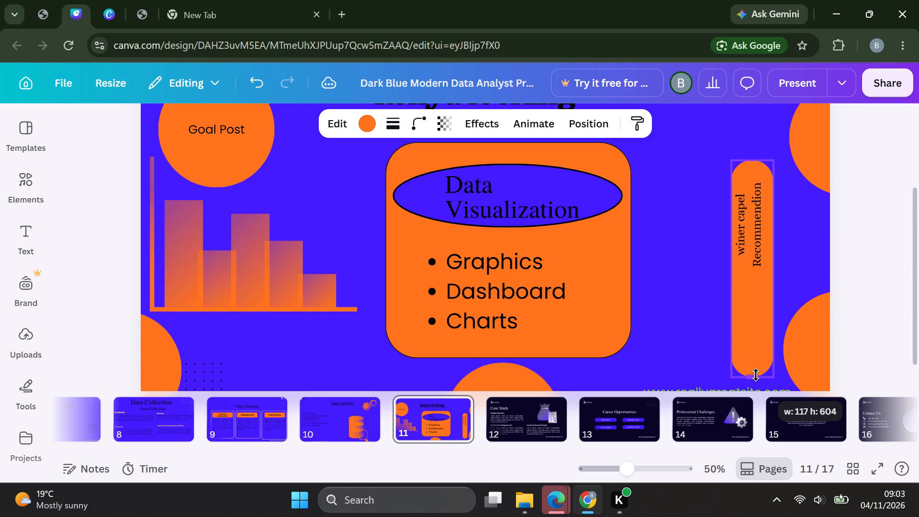
left_click_drag(756, 375, 762, 407)
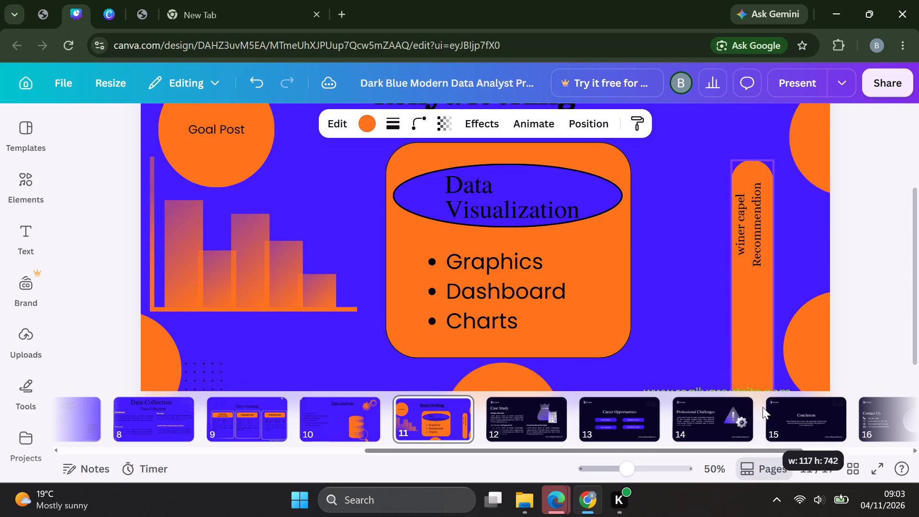
left_click_drag(762, 407, 764, 390)
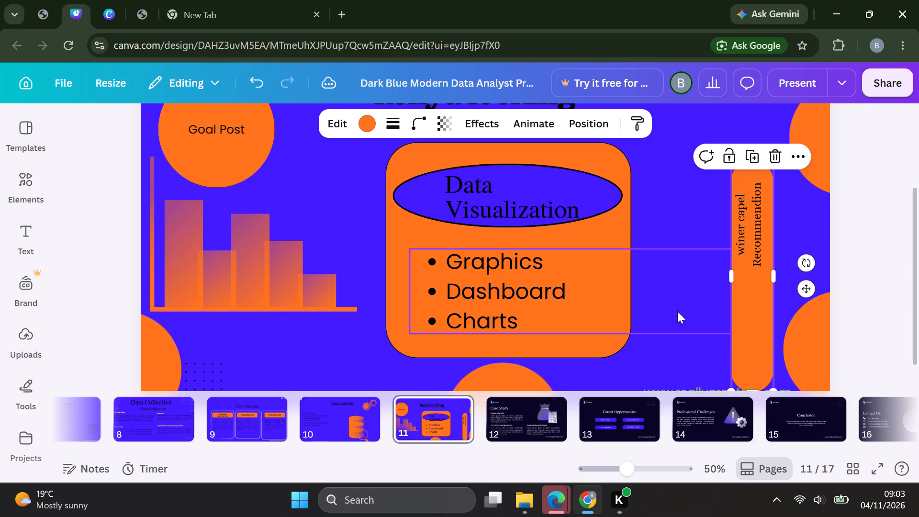
left_click(677, 311)
scroll(677, 311, "down", 2)
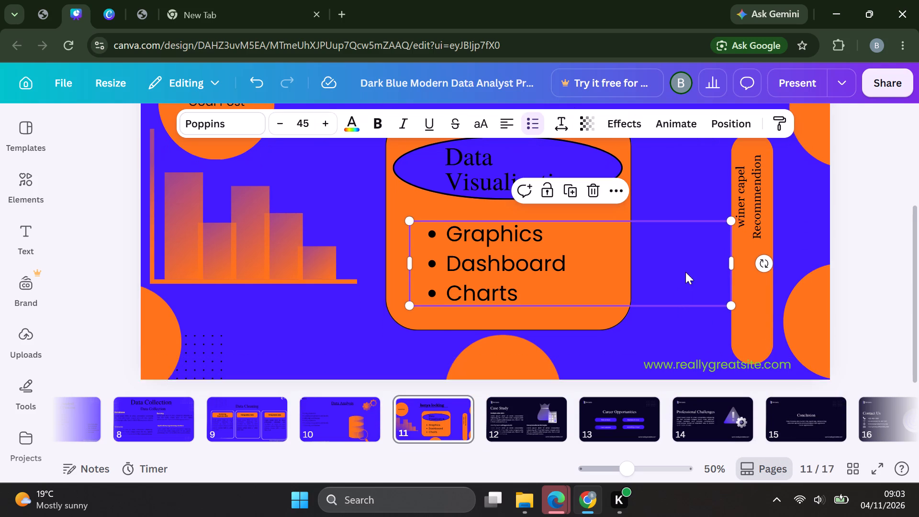
left_click(675, 188)
Extend the upper end of the orange rounded shape to a little above the top of the "Data Visualization" card.
scroll(675, 188, "up", 1)
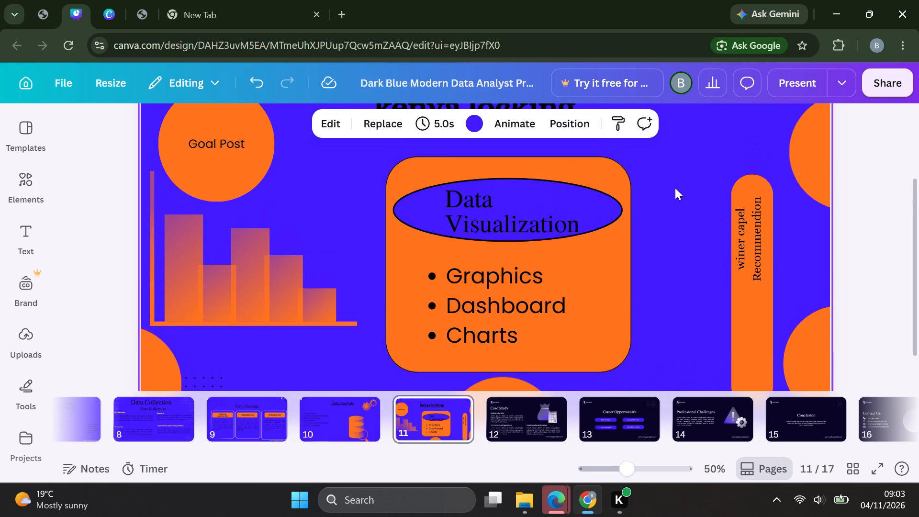
left_click(773, 198)
left_click_drag(754, 177, 756, 110)
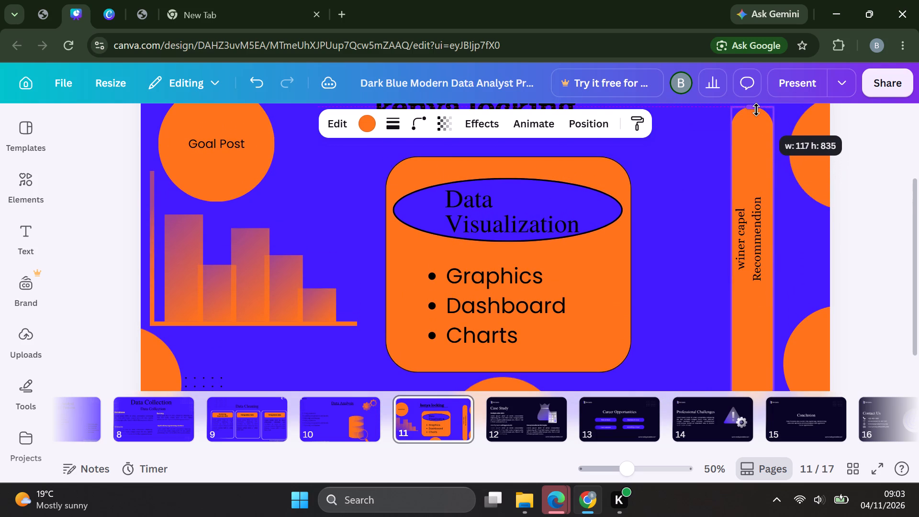
left_click_drag(756, 110, 756, 118)
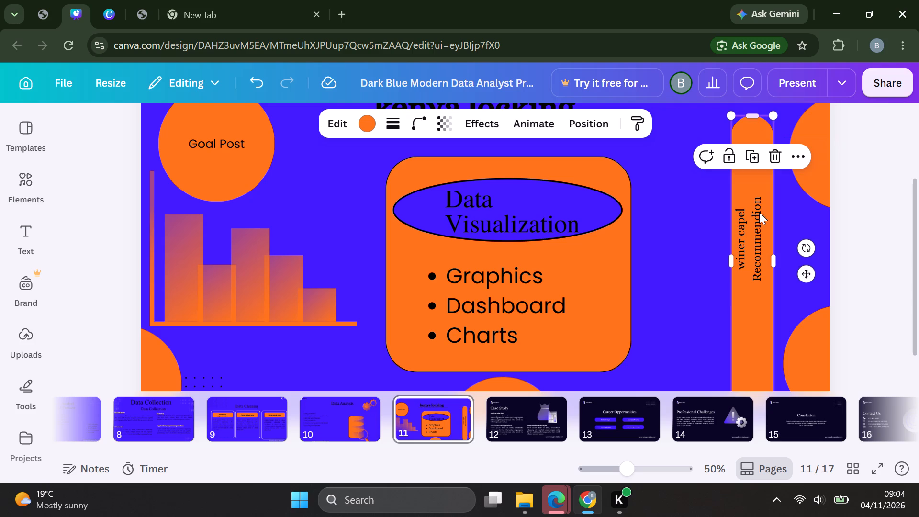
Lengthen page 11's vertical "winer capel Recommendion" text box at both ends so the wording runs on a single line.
left_click(754, 249)
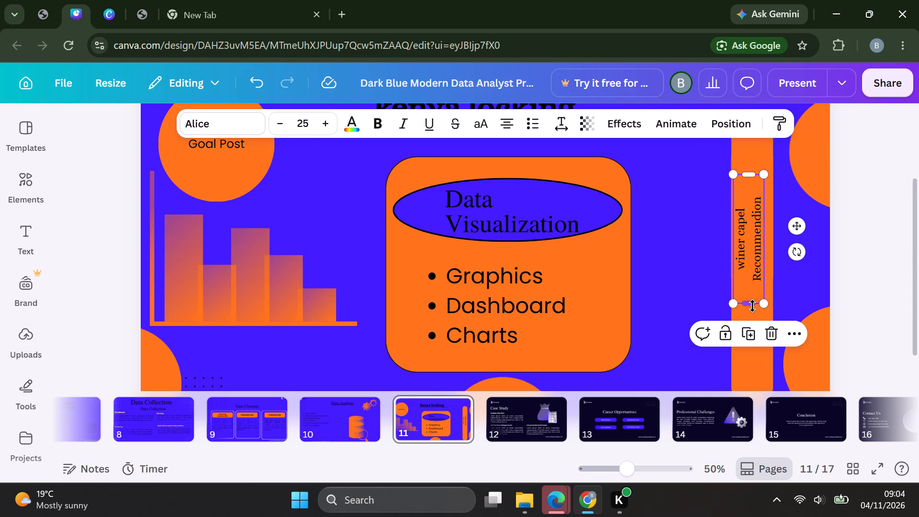
left_click_drag(752, 306, 769, 368)
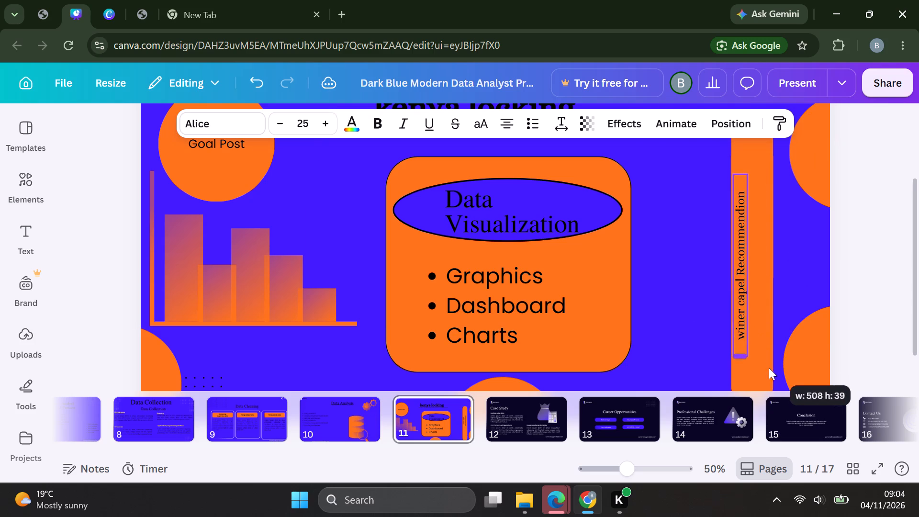
left_click_drag(769, 368, 775, 393)
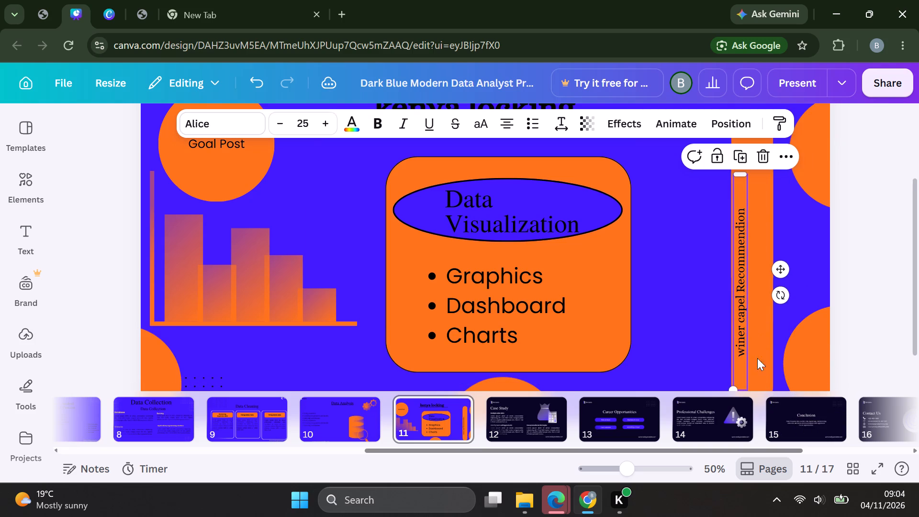
scroll(715, 299, "down", 1)
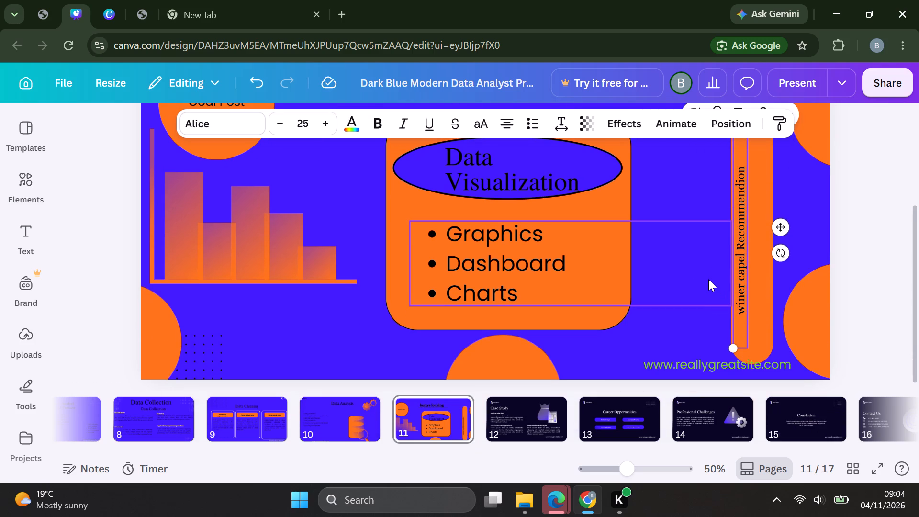
scroll(705, 272, "up", 1)
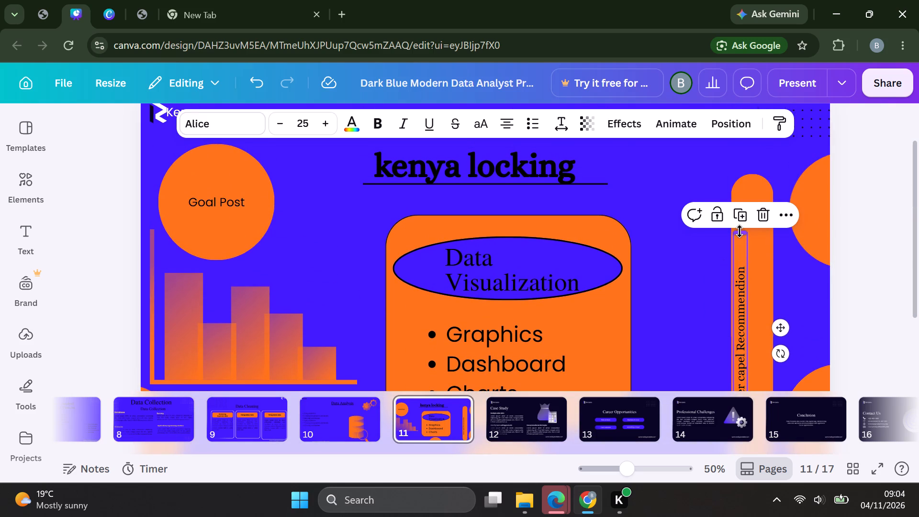
left_click_drag(740, 231, 740, 192)
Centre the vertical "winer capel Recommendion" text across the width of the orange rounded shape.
scroll(693, 256, "down", 1)
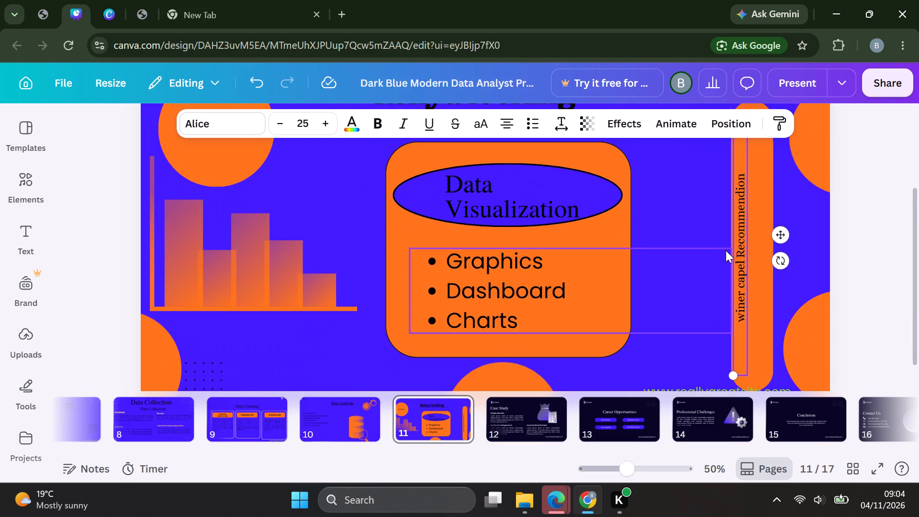
left_click_drag(738, 249, 749, 251)
Shift page 11's website footer text leftward so it ends beneath the lower end of the orange rounded shape.
scroll(693, 301, "down", 1)
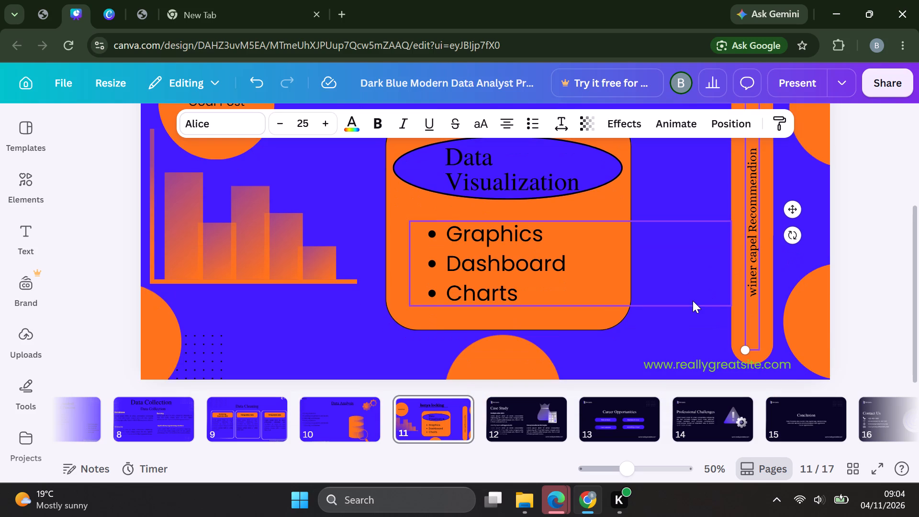
left_click_drag(680, 363, 685, 369)
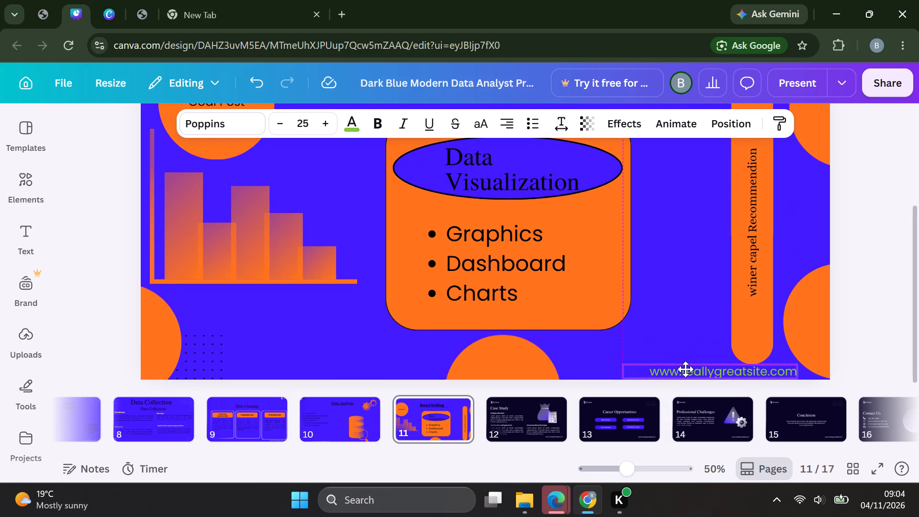
left_click_drag(685, 369, 685, 367)
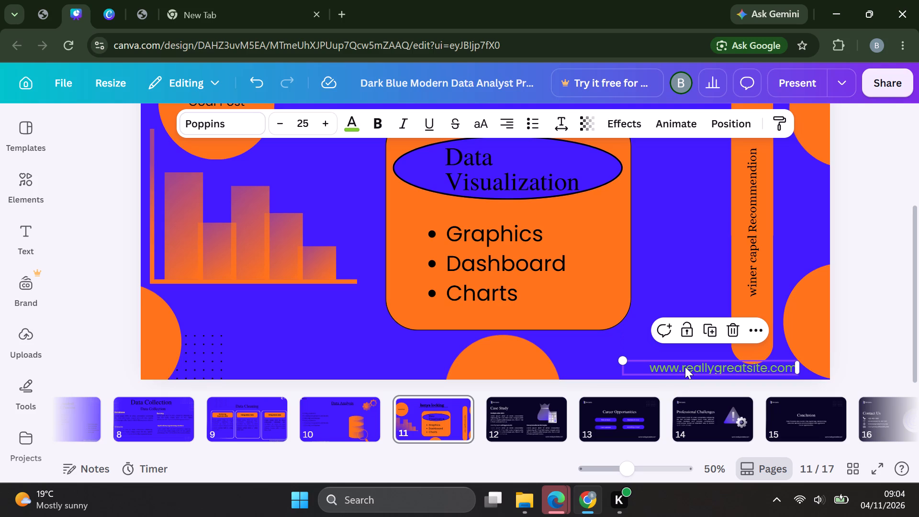
left_click_drag(685, 367, 674, 365)
left_click_drag(674, 365, 645, 365)
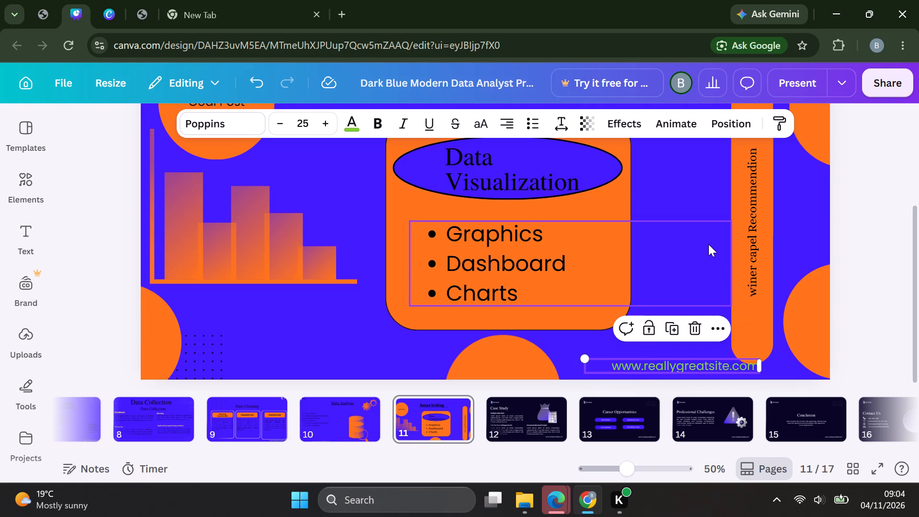
left_click(709, 244)
Move the "kenya locking" title up and slightly right, level with the lower part of the Kenya logo area.
scroll(709, 244, "up", 1)
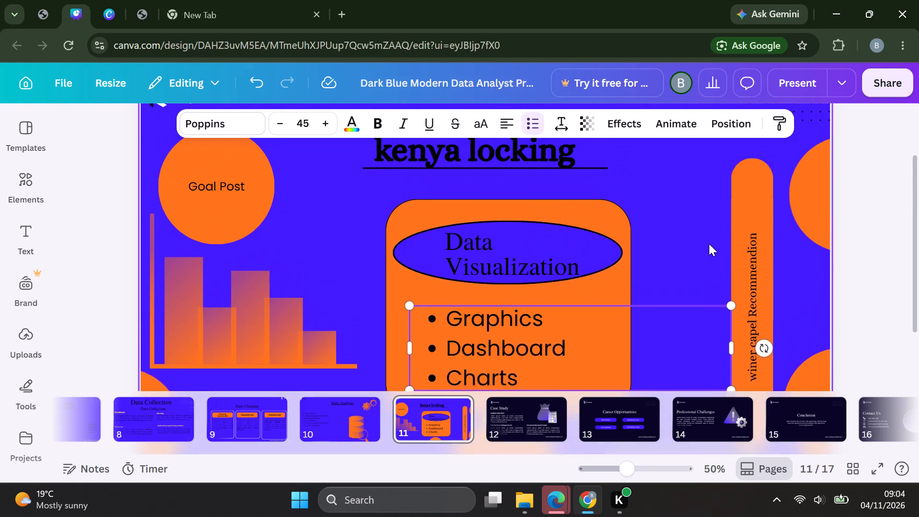
scroll(709, 244, "up", 2)
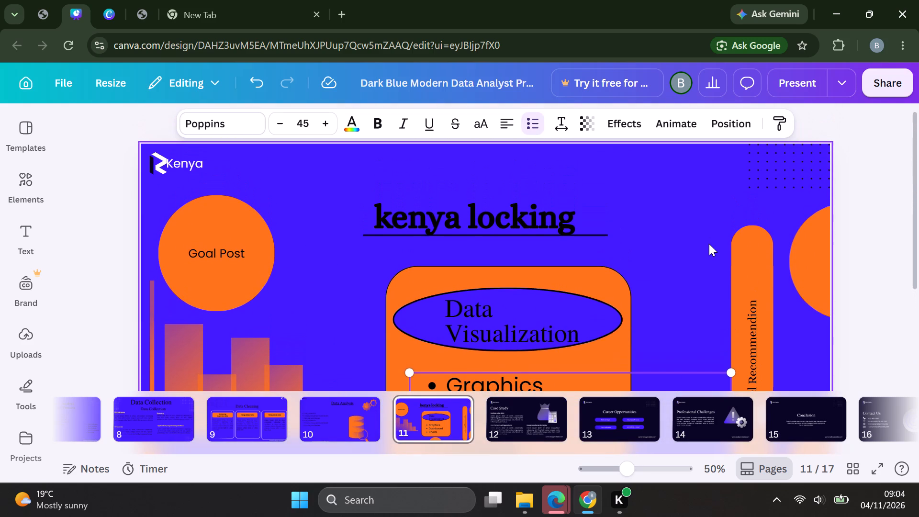
scroll(709, 244, "up", 2)
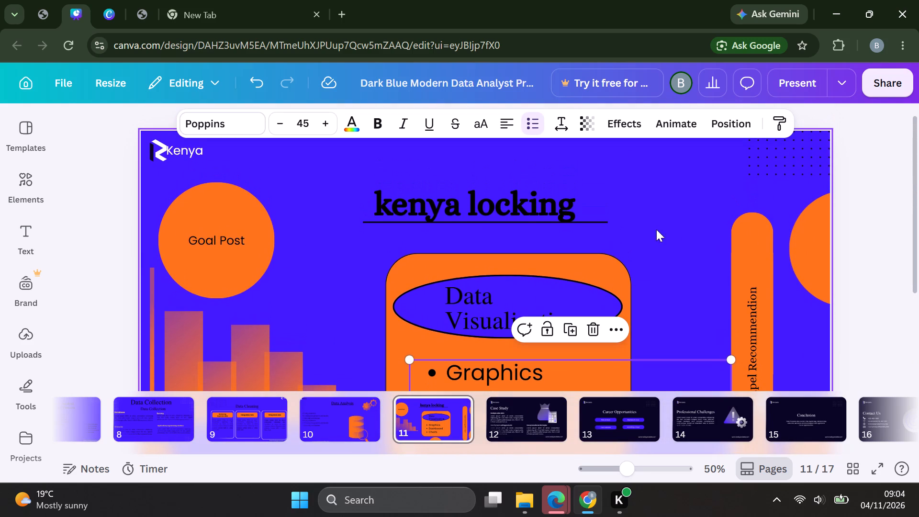
left_click_drag(528, 209, 549, 191)
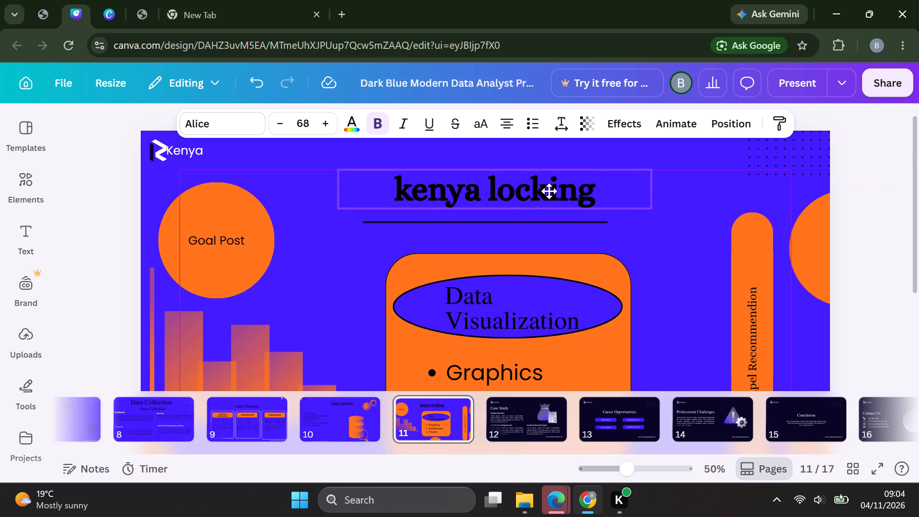
left_click_drag(549, 191, 550, 180)
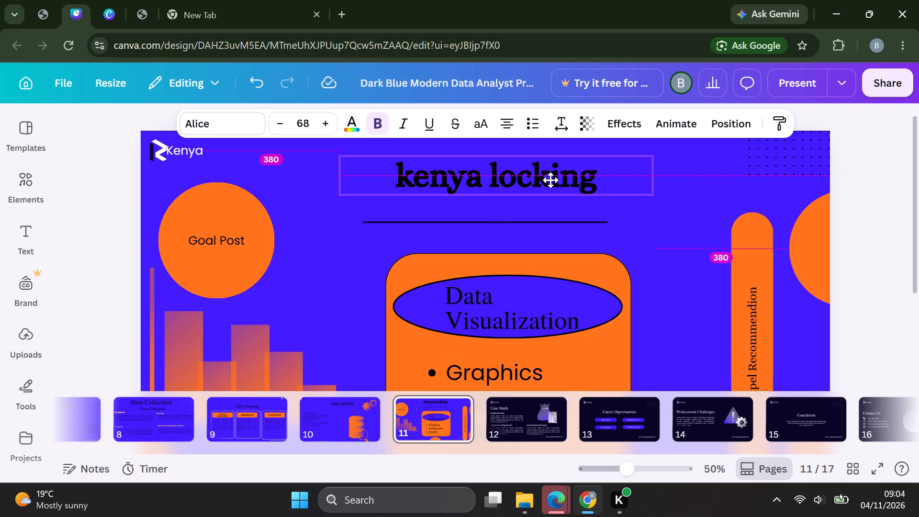
left_click_drag(550, 180, 549, 179)
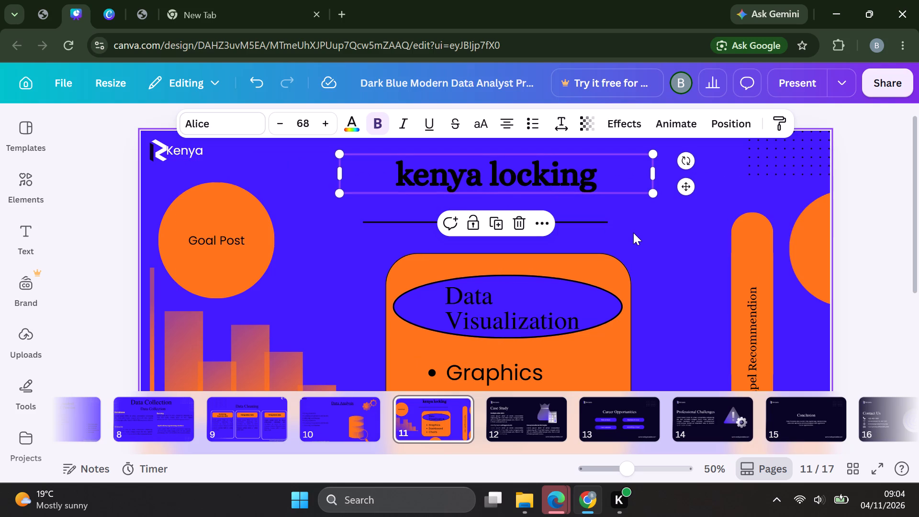
left_click(633, 233)
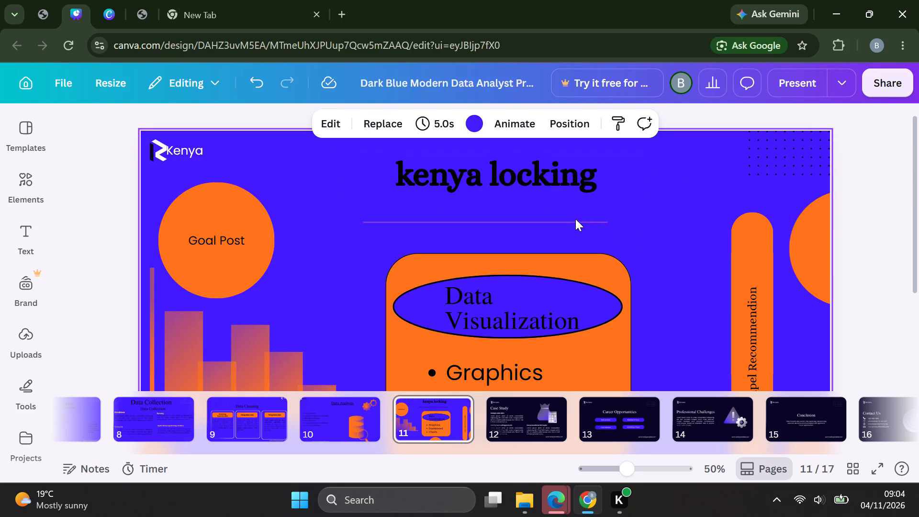
Move the black horizontal line up so it sits directly beneath the "kenya locking" title.
left_click_drag(574, 221, 587, 208)
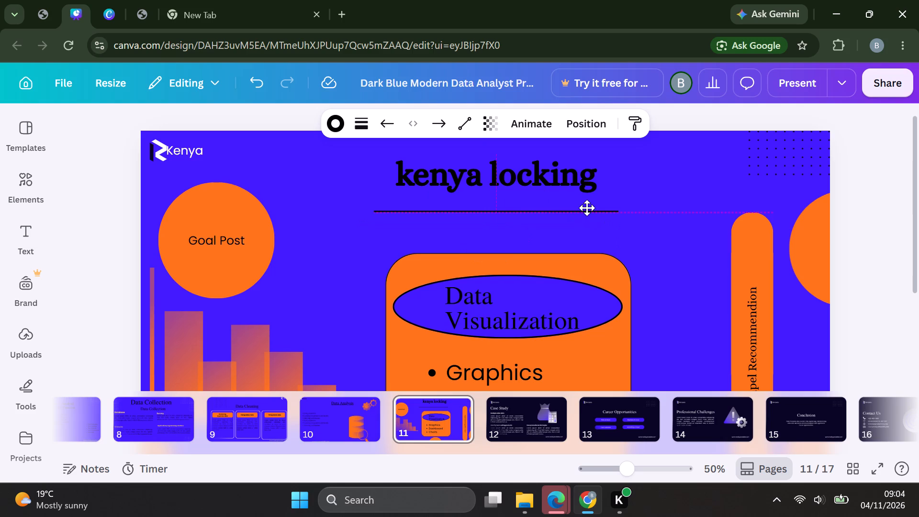
left_click_drag(587, 208, 587, 197)
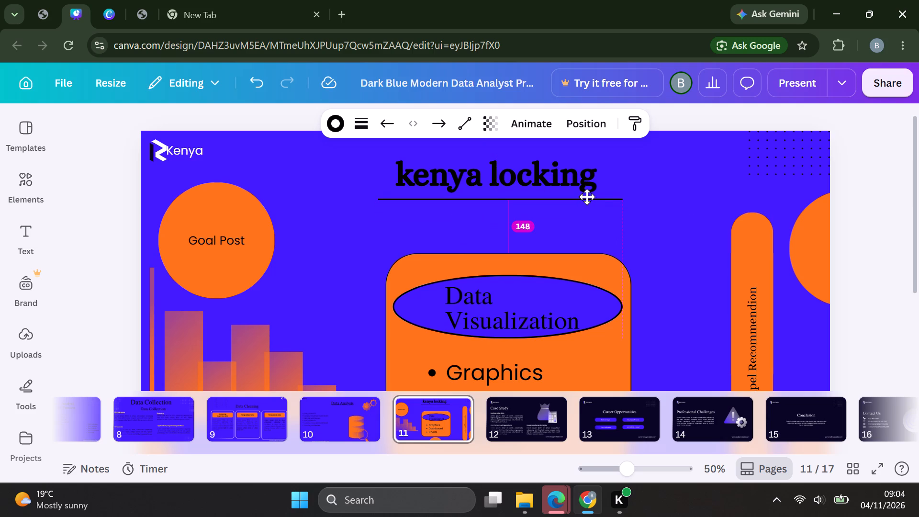
left_click_drag(587, 197, 585, 191)
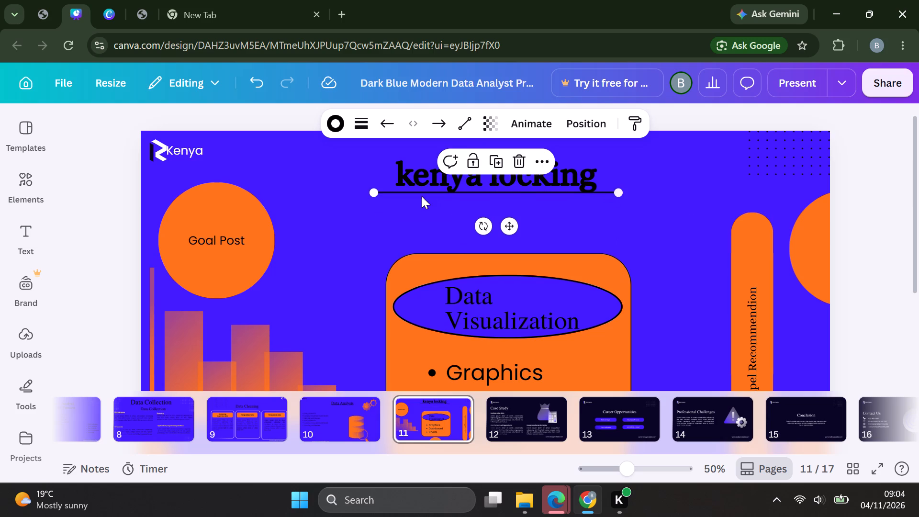
Shorten the line under the "kenya locking" title from both ends to match the width of the title text.
double_click(371, 192)
left_click_drag(372, 191, 383, 191)
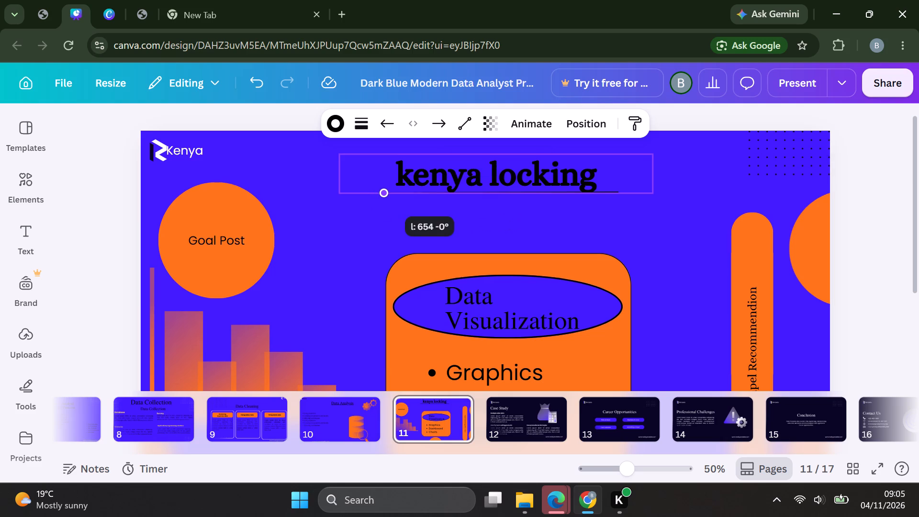
left_click_drag(383, 191, 391, 191)
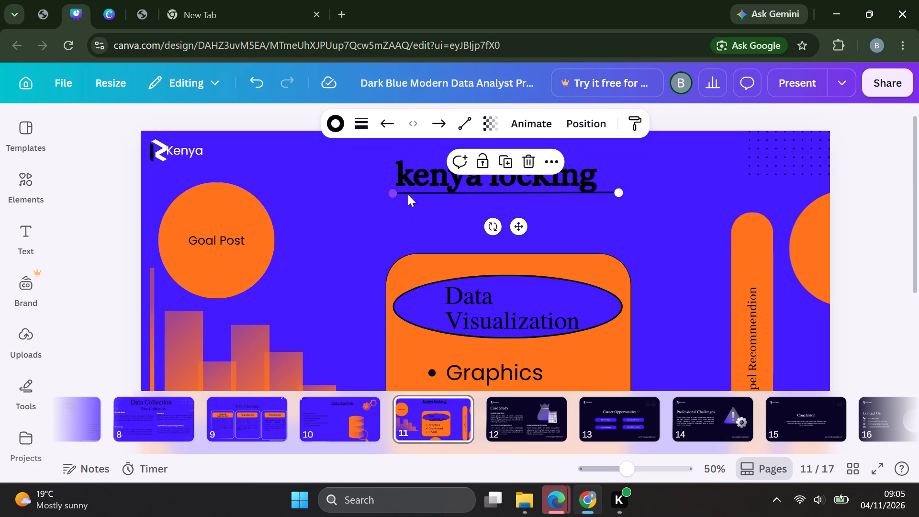
left_click_drag(620, 191, 602, 192)
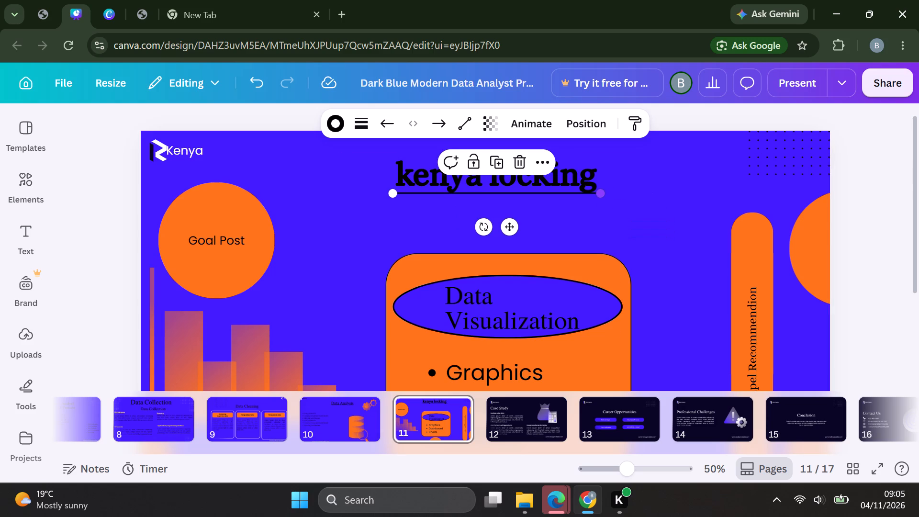
left_click(629, 237)
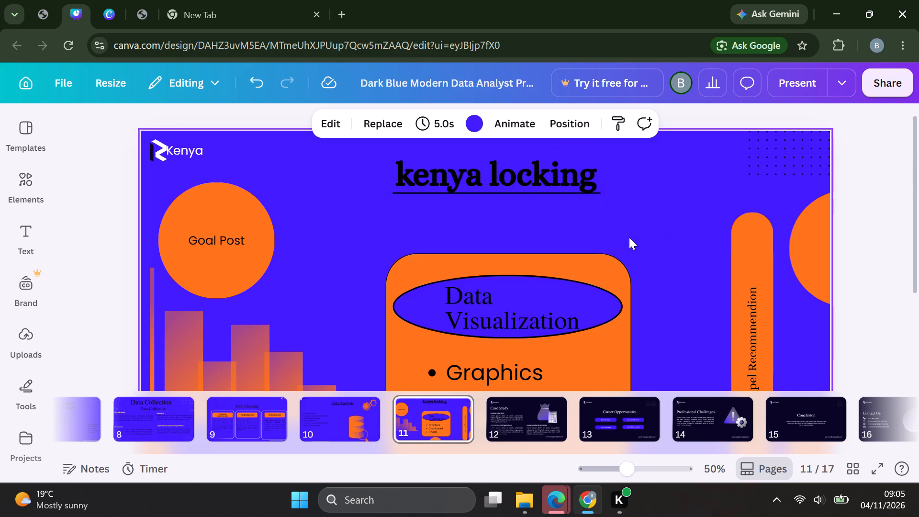
Examine page 11's layout from the title down through the bar chart, "Data Visualization" card and vertical text.
scroll(629, 237, "down", 3)
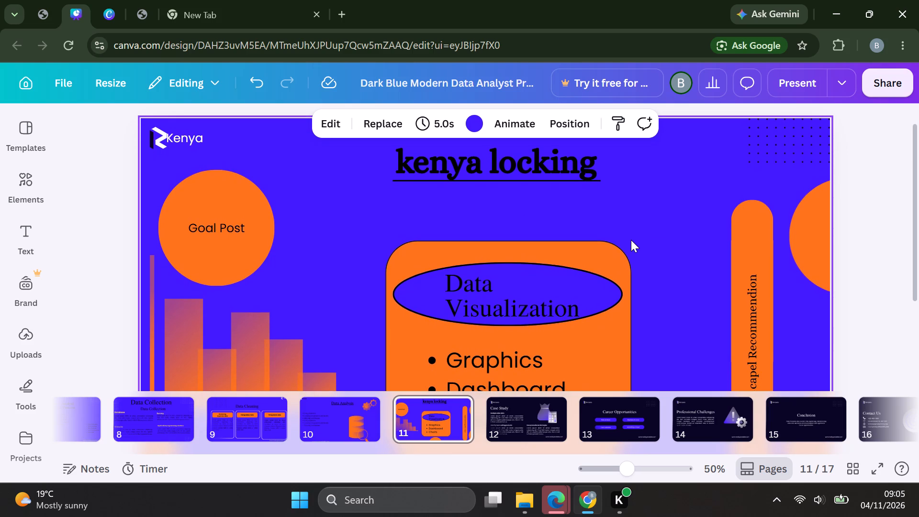
scroll(654, 245, "down", 2)
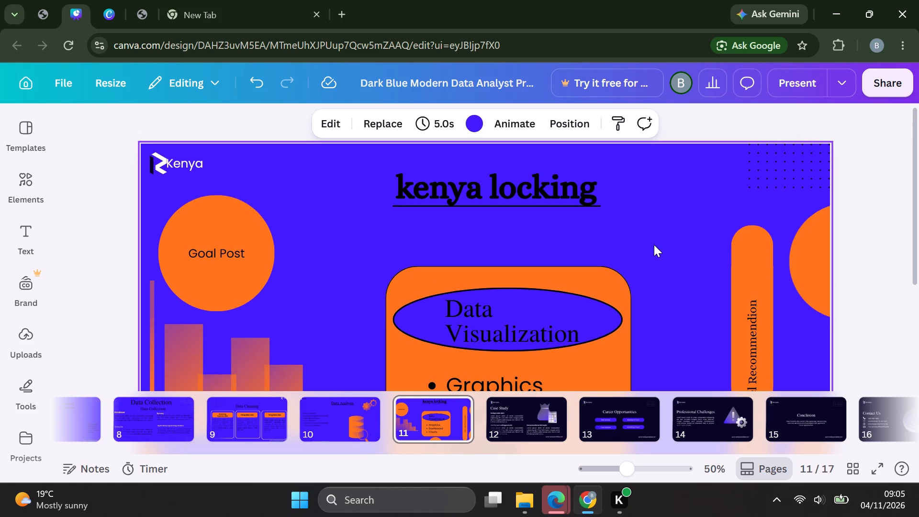
scroll(654, 245, "down", 1)
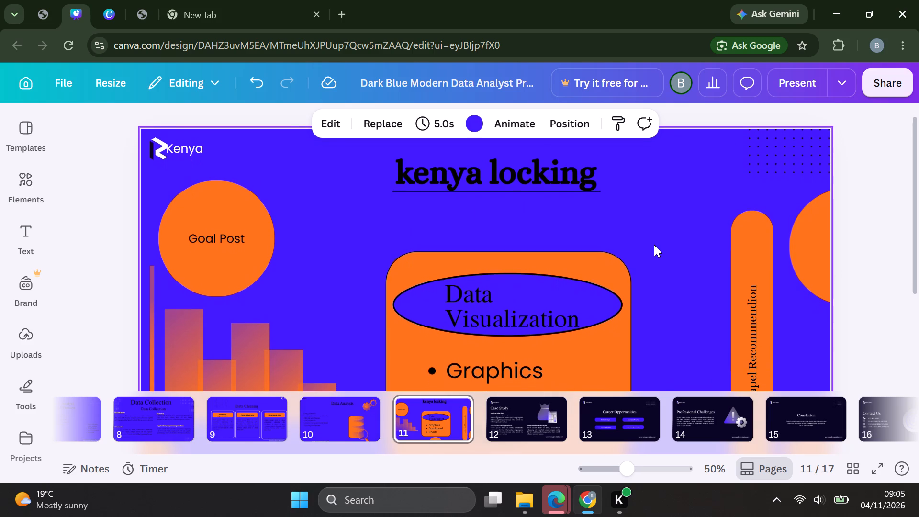
scroll(654, 245, "down", 1)
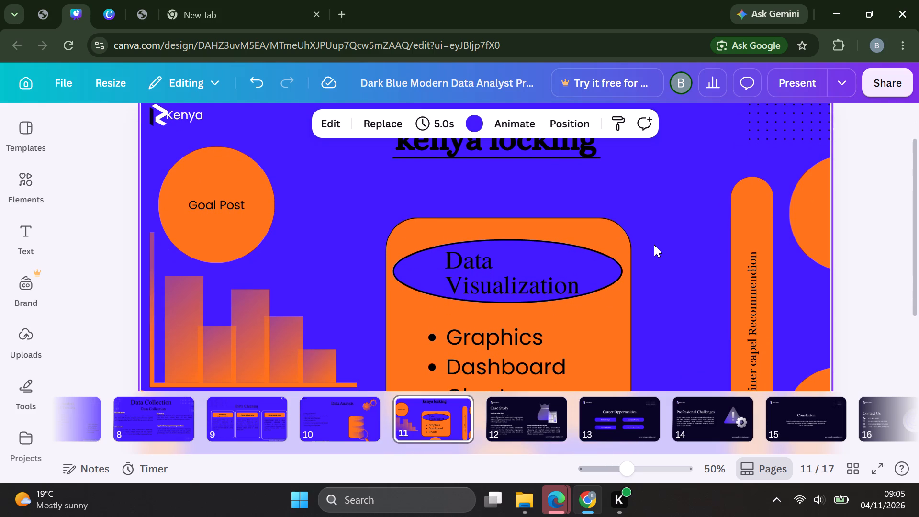
scroll(654, 245, "down", 1)
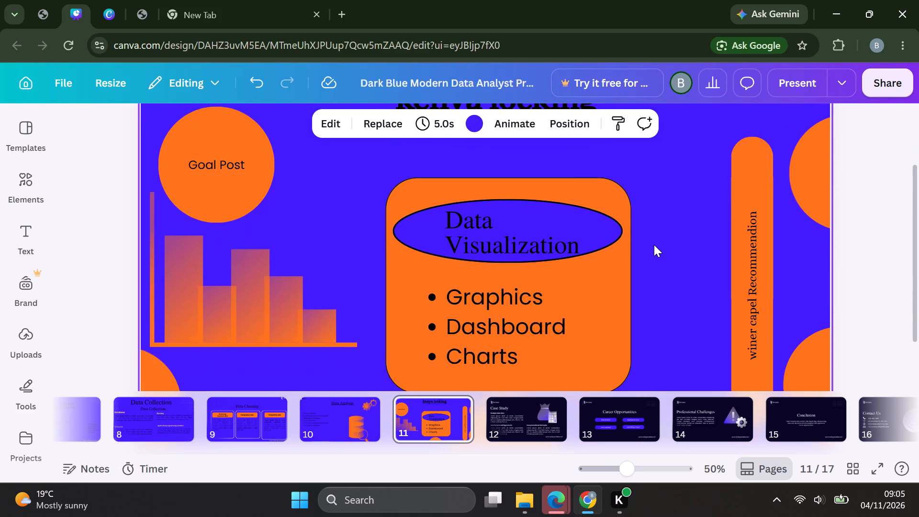